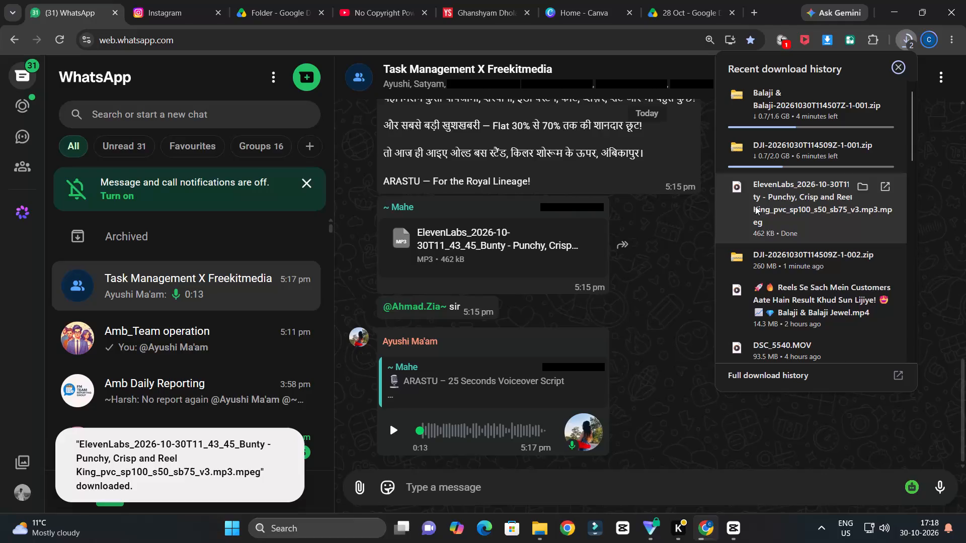
# Open the downloaded ElevenLabs voiceover file, listen to its beginning in Media Player and pause it.
pyautogui.click(762, 203)
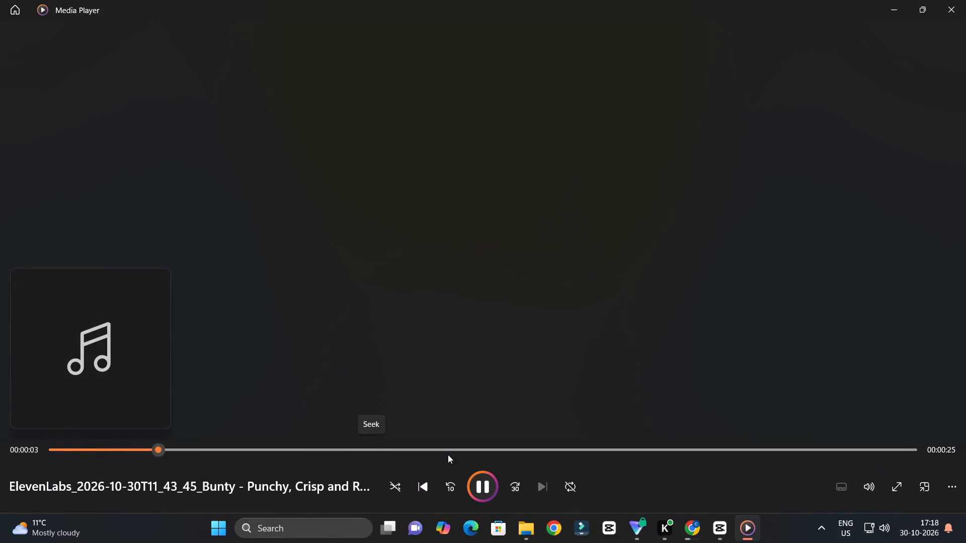
pyautogui.click(484, 487)
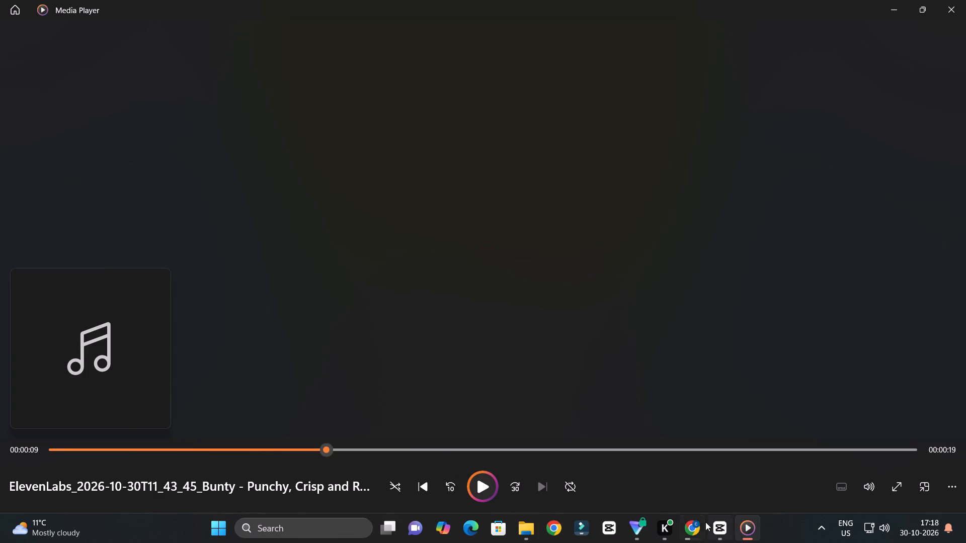
# Switch to CapCut, close the empty 1030 (1) project and open the 1029 (1) project.
pyautogui.click(717, 526)
pyautogui.click(244, 115)
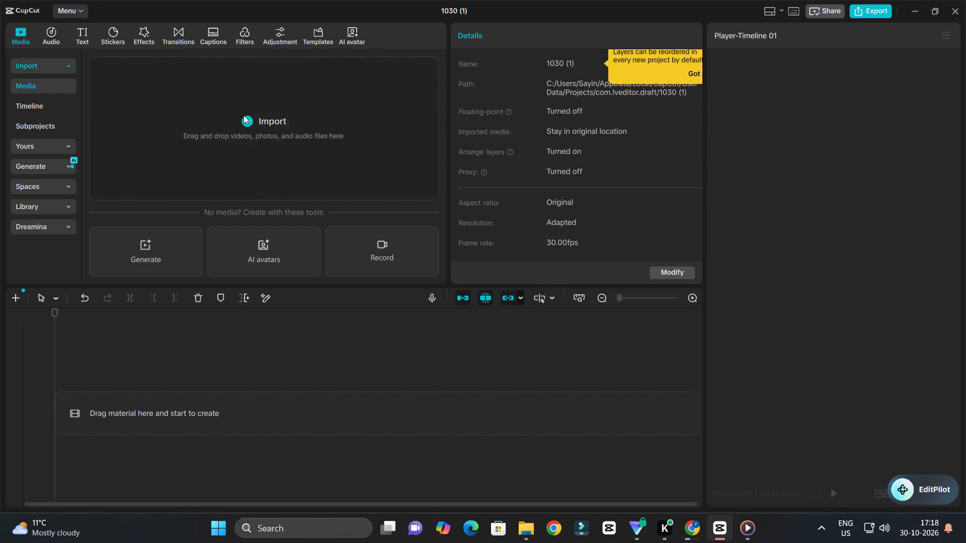
pyautogui.click(174, 116)
pyautogui.click(956, 18)
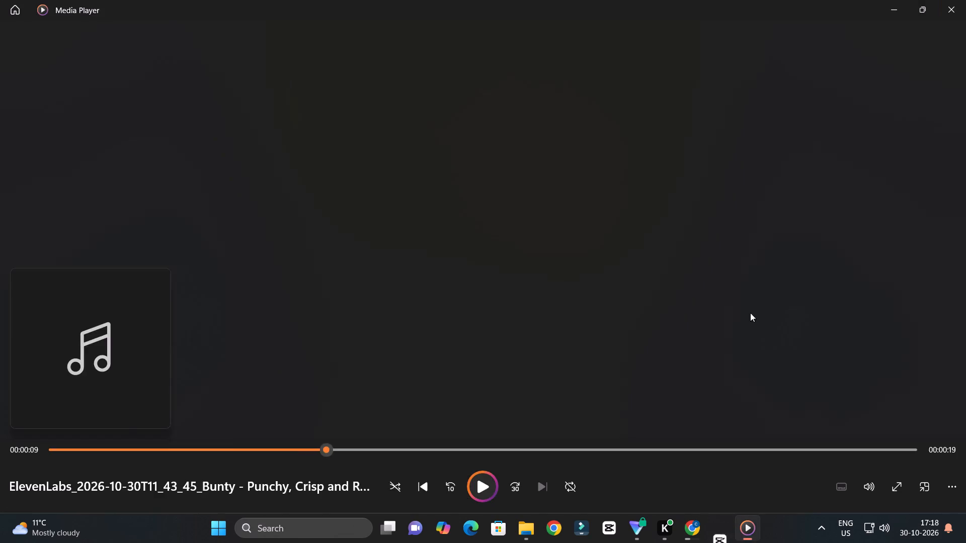
pyautogui.scroll(-6, 525, 303)
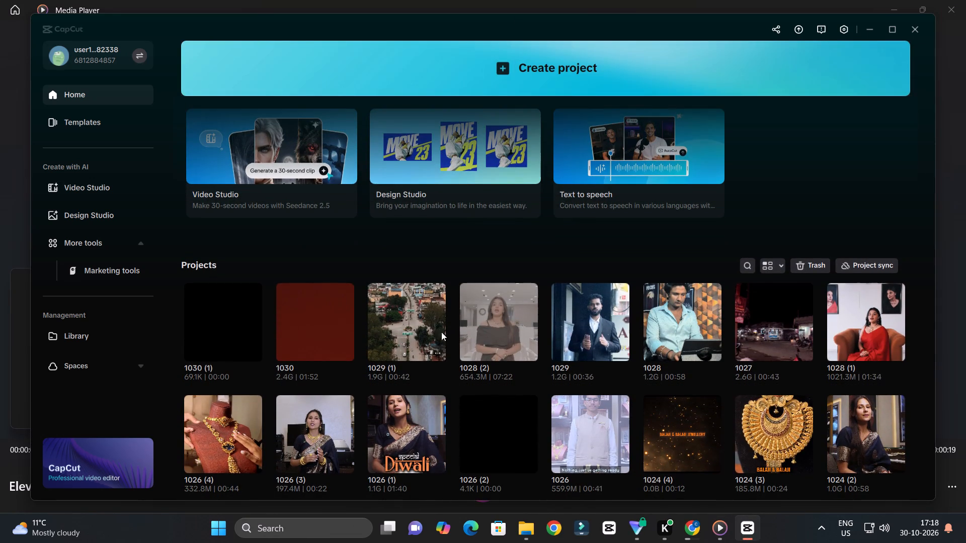
pyautogui.click(385, 321)
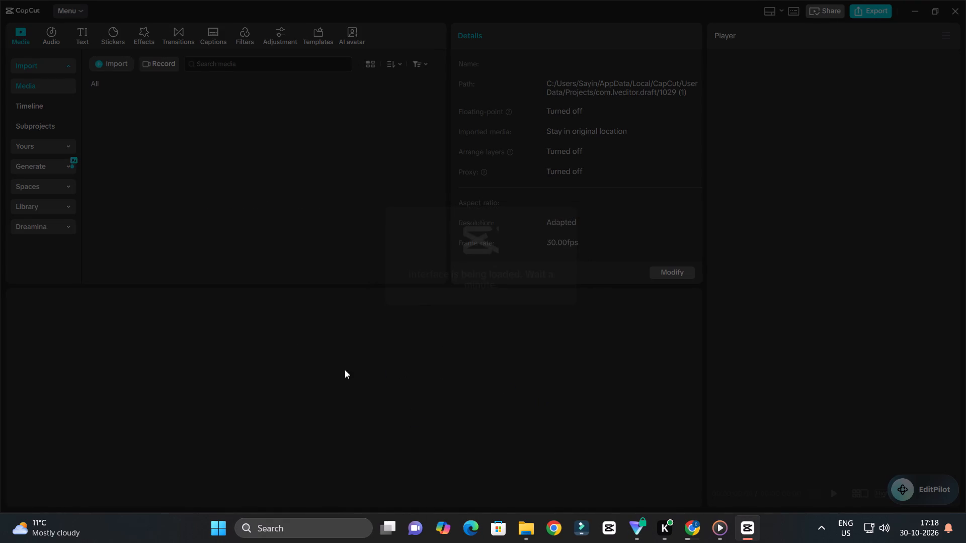
# Play the 1029 (1) project from the beginning and examine its opening scenes and audio tracks.
pyautogui.keyDown('ctrl'); pyautogui.scroll(2, 192, 352); pyautogui.keyUp('ctrl')
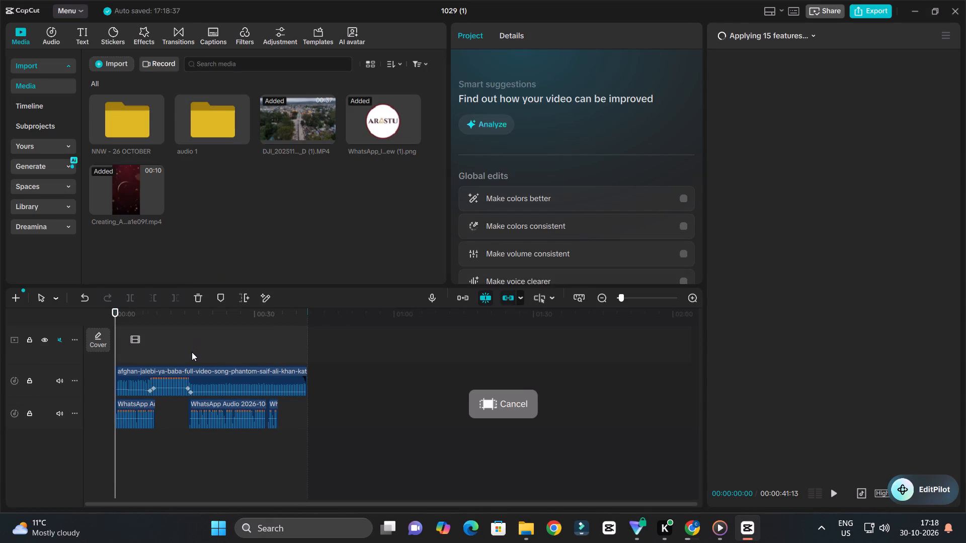
pyautogui.keyDown('ctrl'); pyautogui.scroll(12, 192, 352); pyautogui.keyUp('ctrl')
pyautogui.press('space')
pyautogui.keyDown('ctrl'); pyautogui.scroll(-3, 201, 352); pyautogui.keyUp('ctrl')
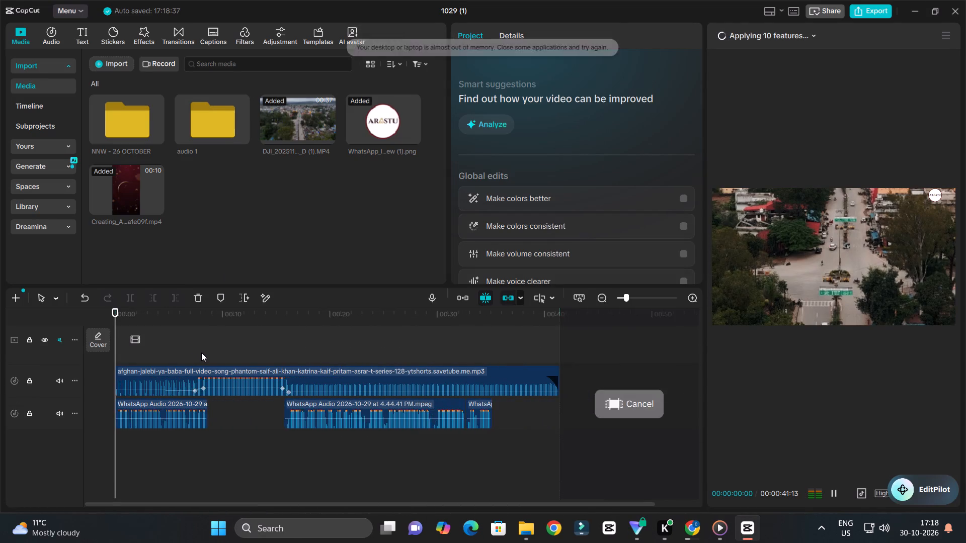
pyautogui.keyDown('ctrl'); pyautogui.scroll(4, 201, 352); pyautogui.keyUp('ctrl')
pyautogui.keyDown('ctrl'); pyautogui.scroll(-3, 201, 352); pyautogui.keyUp('ctrl')
pyautogui.keyDown('ctrl'); pyautogui.scroll(4, 201, 352); pyautogui.keyUp('ctrl')
pyautogui.keyDown('ctrl'); pyautogui.scroll(-3, 201, 352); pyautogui.keyUp('ctrl')
pyautogui.keyDown('ctrl'); pyautogui.scroll(3, 201, 352); pyautogui.keyUp('ctrl')
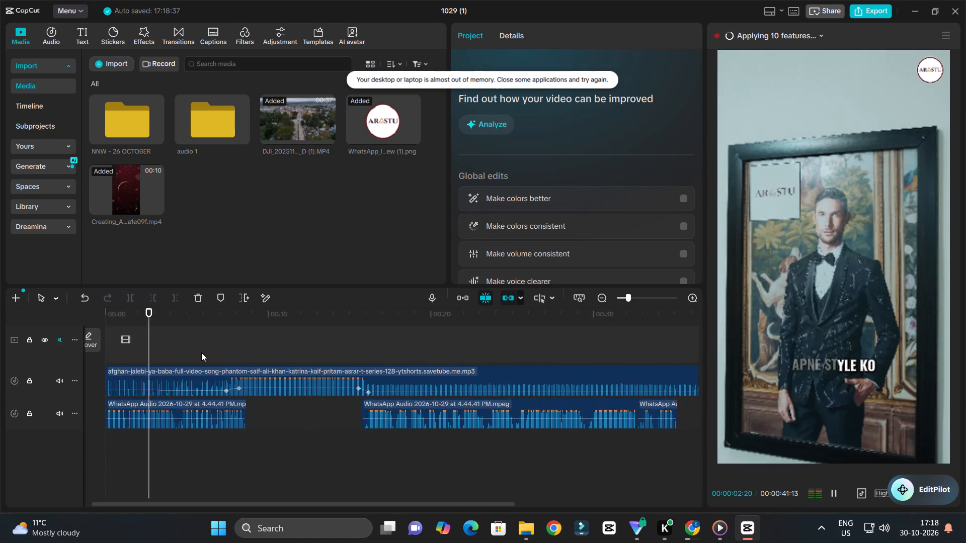
pyautogui.keyDown('ctrl'); pyautogui.scroll(-3, 201, 352); pyautogui.keyUp('ctrl')
pyautogui.keyDown('ctrl'); pyautogui.scroll(3, 201, 352); pyautogui.keyUp('ctrl')
pyautogui.keyDown('ctrl'); pyautogui.scroll(-3, 201, 352); pyautogui.keyUp('ctrl')
pyautogui.keyDown('ctrl'); pyautogui.scroll(4, 202, 352); pyautogui.keyUp('ctrl')
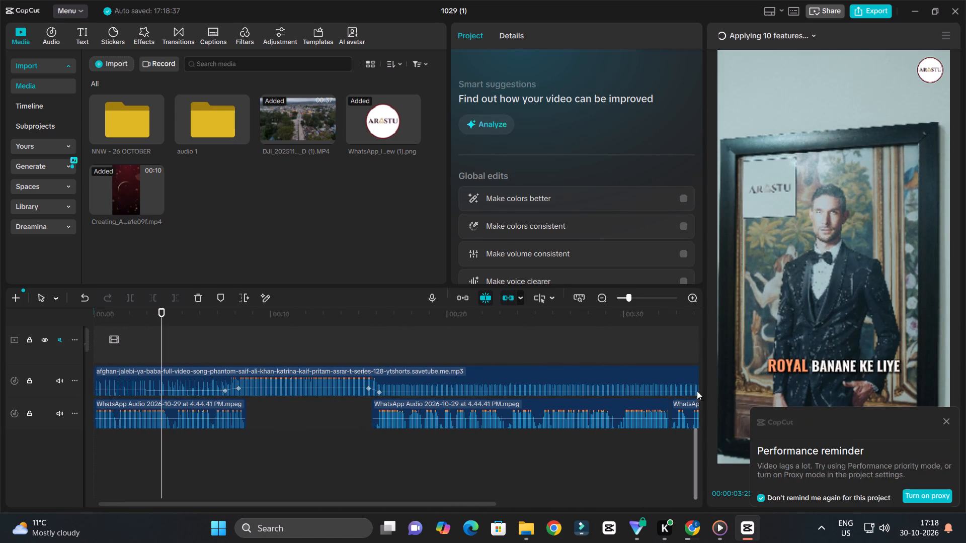
# Dismiss the performance reminder without turning on proxy mode.
pyautogui.click(943, 420)
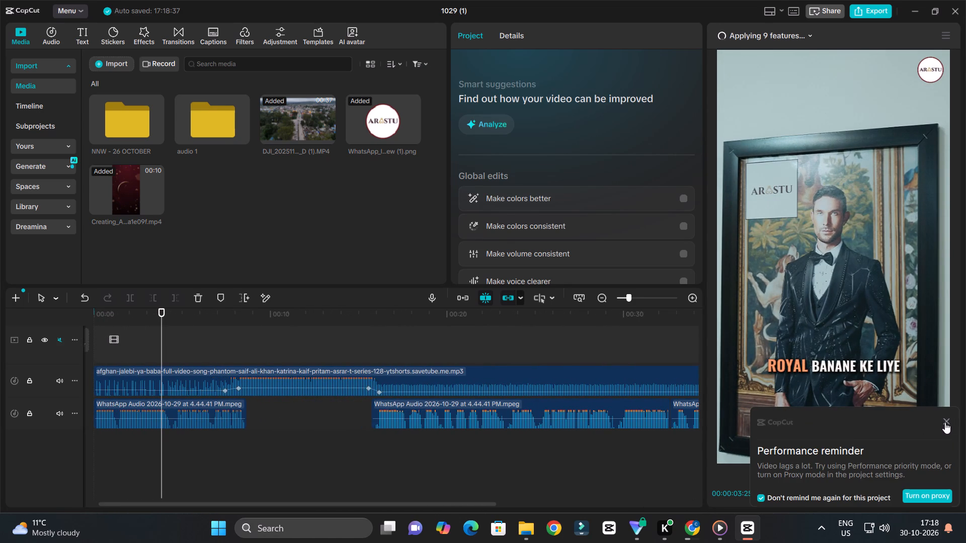
pyautogui.click(945, 422)
# Examine the caption and video tracks and move the playhead back to 00:00:02:24.
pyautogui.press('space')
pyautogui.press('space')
pyautogui.scroll(1, 280, 367)
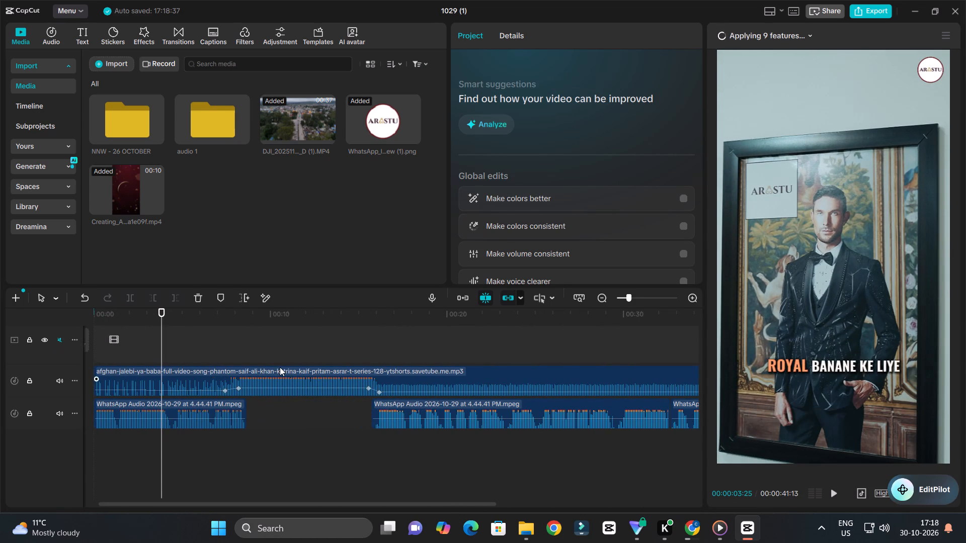
pyautogui.scroll(6, 280, 367)
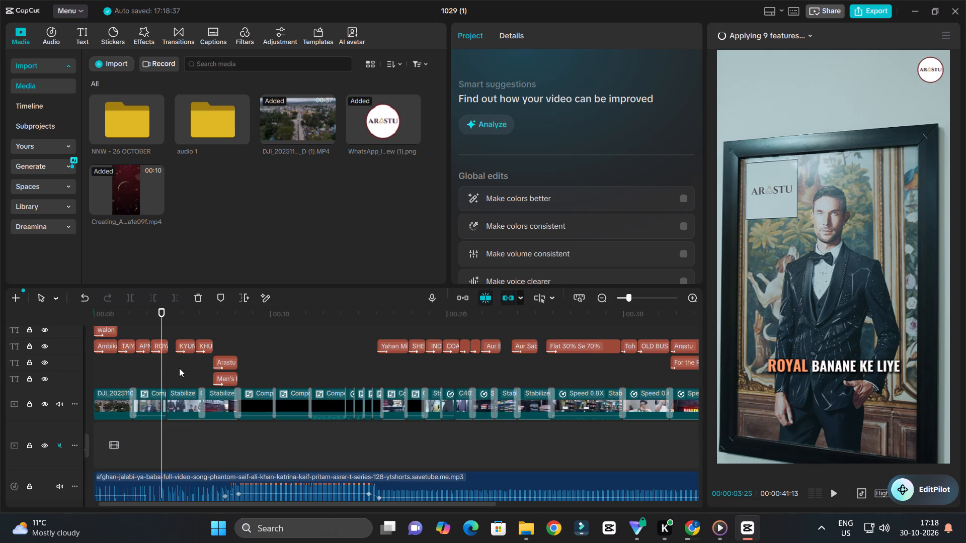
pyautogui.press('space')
pyautogui.moveTo(160, 309); pyautogui.dragTo(143, 309)
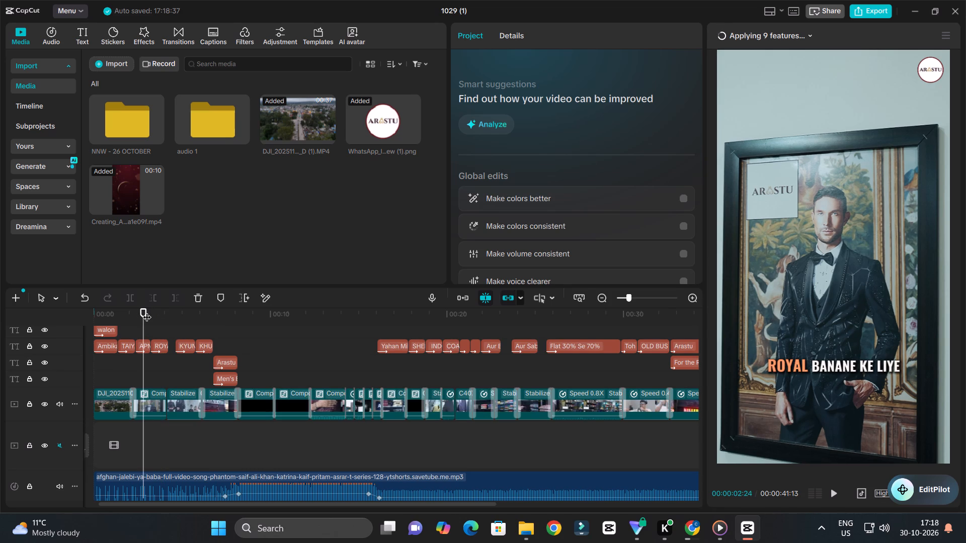
# Play the opening of the edit through the Arastu Men's Ethnic title and inspect the audio tracks.
pyautogui.press('space')
pyautogui.keyDown('ctrl'); pyautogui.scroll(2, 212, 330); pyautogui.keyUp('ctrl')
pyautogui.keyDown('ctrl'); pyautogui.scroll(-2, 212, 330); pyautogui.keyUp('ctrl')
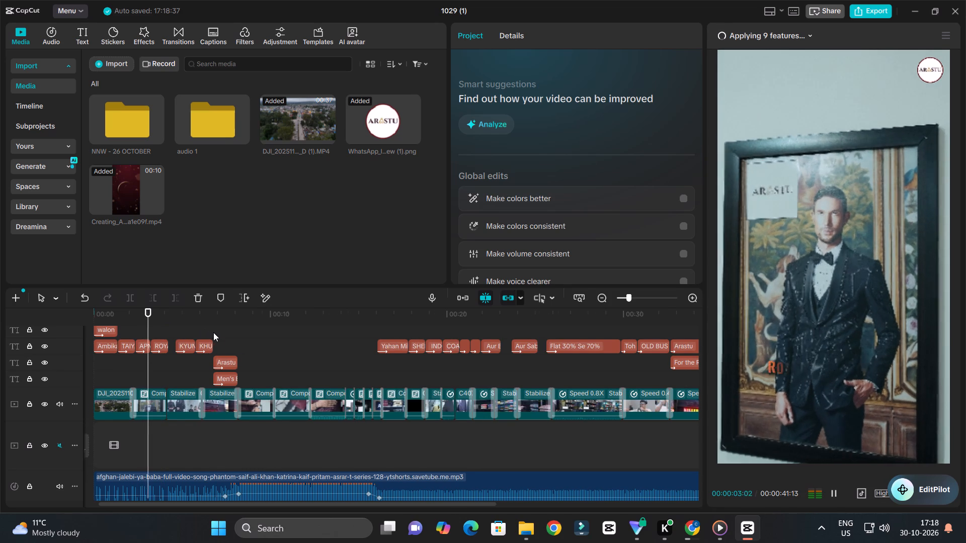
pyautogui.keyDown('ctrl'); pyautogui.scroll(3, 213, 332); pyautogui.keyUp('ctrl')
pyautogui.keyDown('ctrl'); pyautogui.scroll(-3, 213, 332); pyautogui.keyUp('ctrl')
pyautogui.keyDown('ctrl'); pyautogui.scroll(4, 214, 332); pyautogui.keyUp('ctrl')
pyautogui.keyDown('ctrl'); pyautogui.scroll(-4, 214, 332); pyautogui.keyUp('ctrl')
pyautogui.keyDown('ctrl'); pyautogui.scroll(3, 216, 332); pyautogui.keyUp('ctrl')
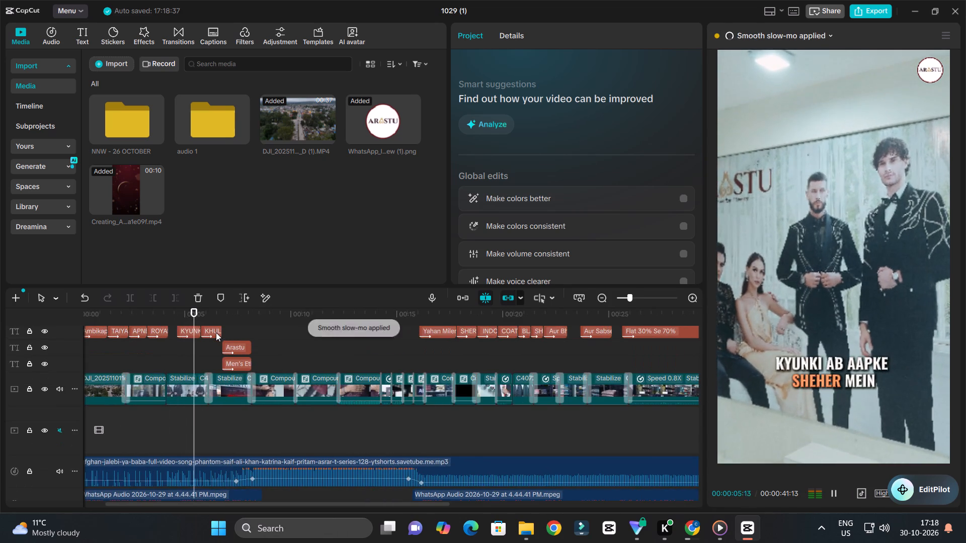
pyautogui.keyDown('ctrl'); pyautogui.scroll(-4, 216, 332); pyautogui.keyUp('ctrl')
pyautogui.keyDown('ctrl'); pyautogui.scroll(3, 223, 336); pyautogui.keyUp('ctrl')
pyautogui.scroll(-4, 223, 336)
pyautogui.keyDown('ctrl'); pyautogui.scroll(3, 227, 338); pyautogui.keyUp('ctrl')
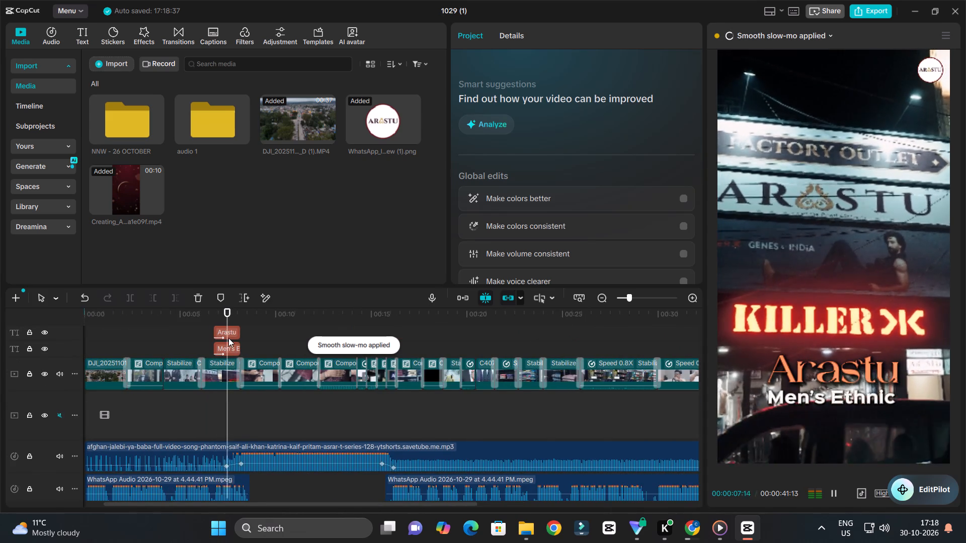
pyautogui.keyDown('ctrl'); pyautogui.scroll(-3, 228, 338); pyautogui.keyUp('ctrl')
pyautogui.press('space')
pyautogui.scroll(-4, 219, 349)
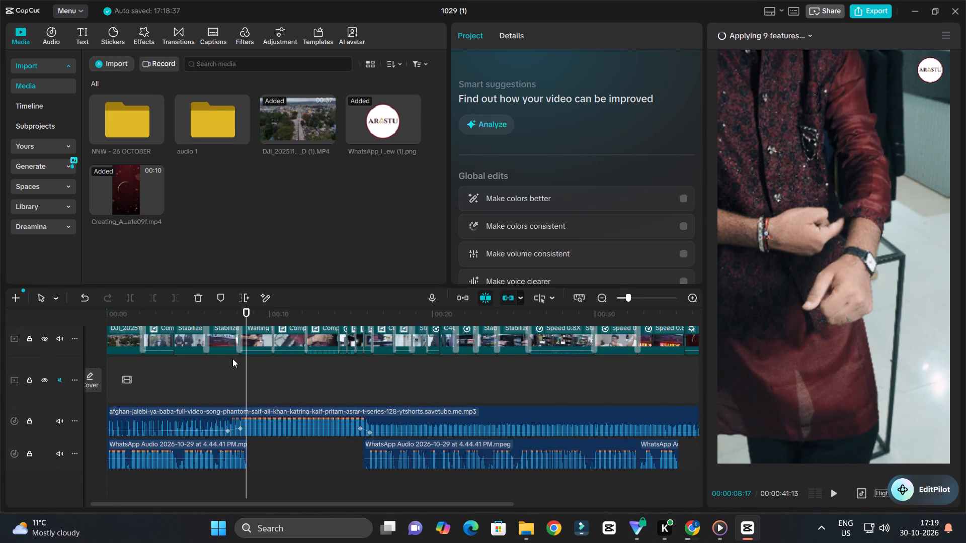
pyautogui.keyDown('ctrl'); pyautogui.scroll(3, 233, 358); pyautogui.keyUp('ctrl')
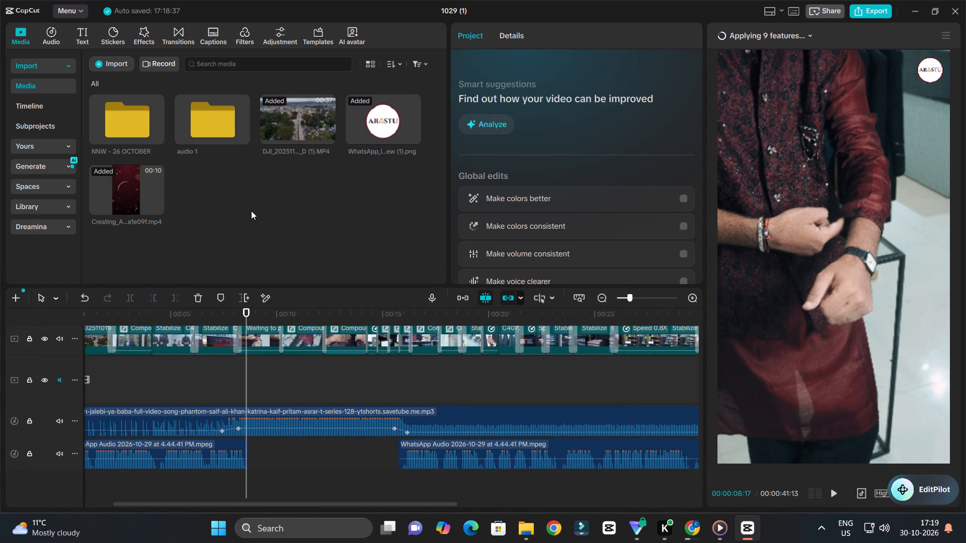
# Import the ElevenLabs voiceover file from Downloads into the project media.
pyautogui.click(251, 211)
pyautogui.click(97, 69)
pyautogui.click(143, 90)
pyautogui.click(142, 131)
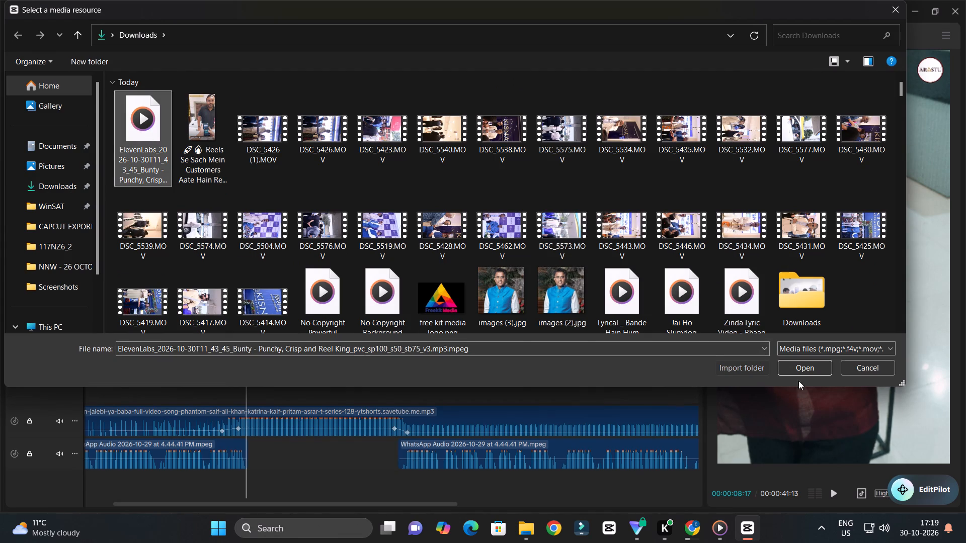
pyautogui.click(798, 369)
# Place the ElevenLabs voiceover on a new audio track below the WhatsApp audio, starting at the beginning of the timeline.
pyautogui.moveTo(217, 185); pyautogui.dragTo(182, 542)
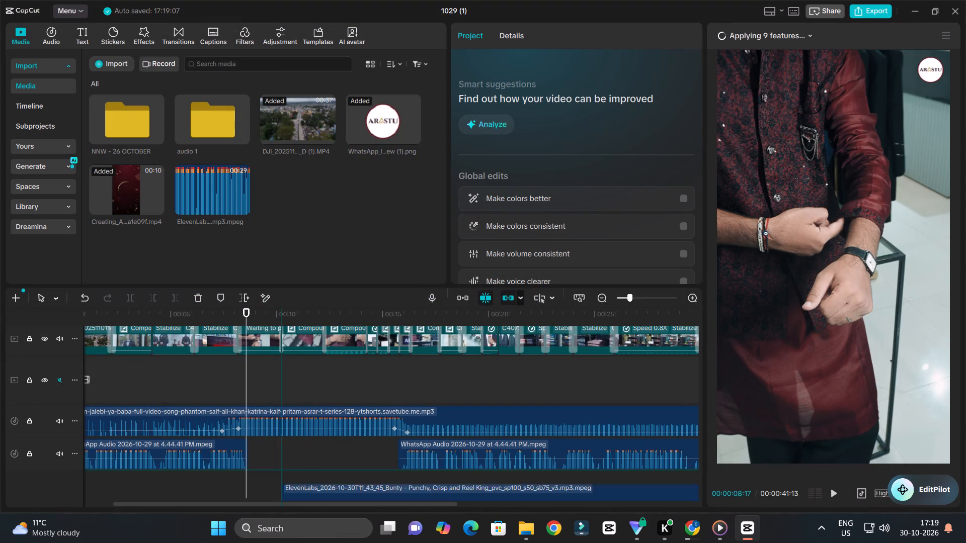
pyautogui.moveTo(182, 542); pyautogui.dragTo(118, 494)
pyautogui.scroll(-3, 215, 395)
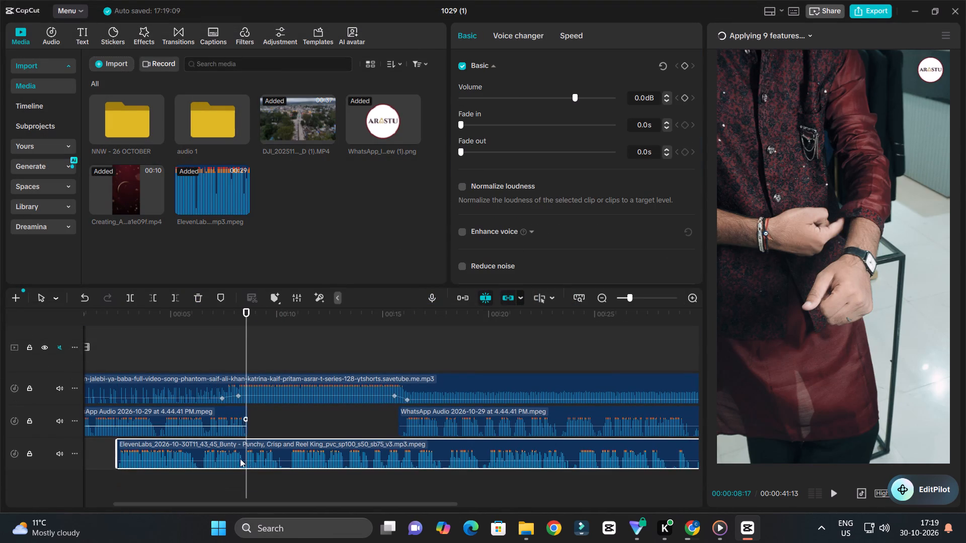
pyautogui.moveTo(252, 449); pyautogui.dragTo(147, 449)
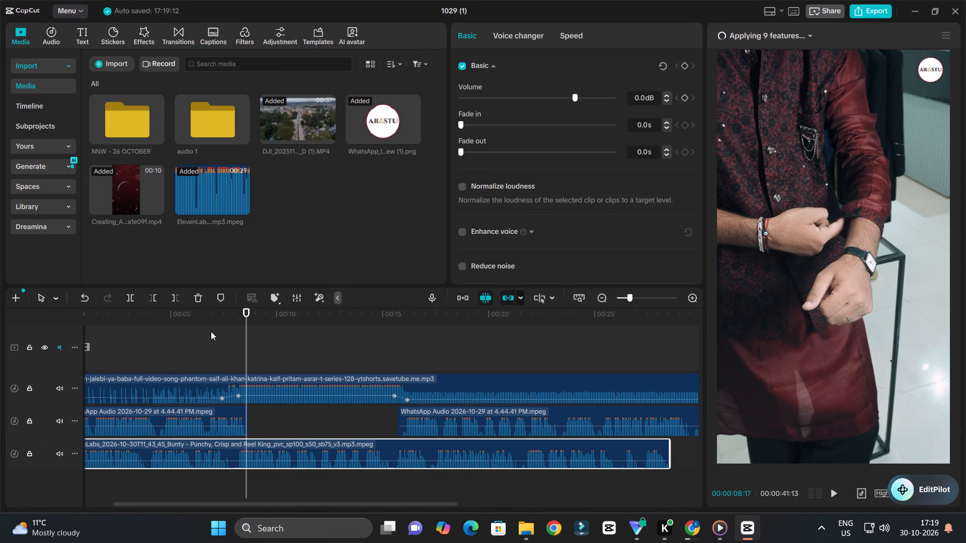
# Play the timeline from the beginning to compare the new voiceover with the existing WhatsApp voice track.
pyautogui.moveTo(220, 319); pyautogui.dragTo(0, 364)
pyautogui.press('space')
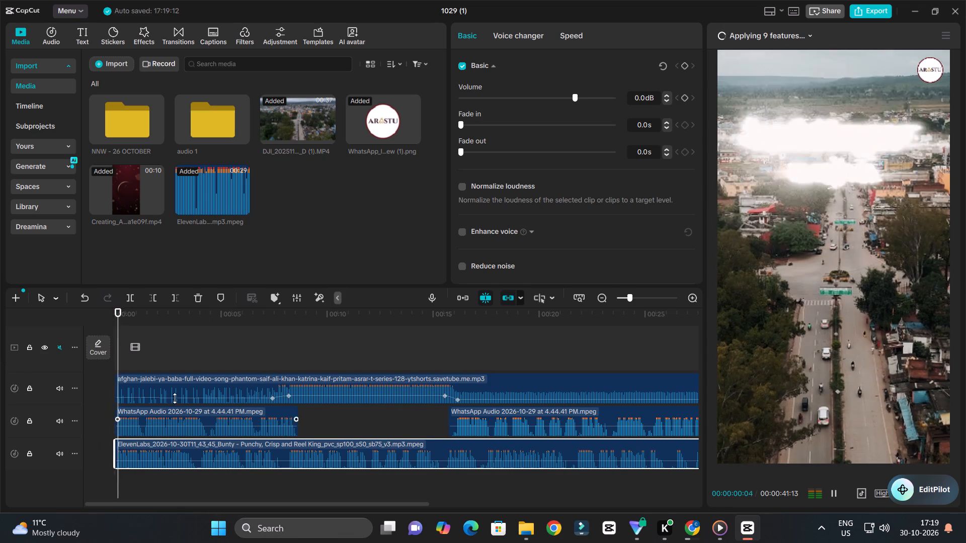
pyautogui.keyDown('ctrl'); pyautogui.scroll(-4, 176, 391); pyautogui.keyUp('ctrl')
pyautogui.keyDown('ctrl'); pyautogui.scroll(10, 190, 390); pyautogui.keyUp('ctrl')
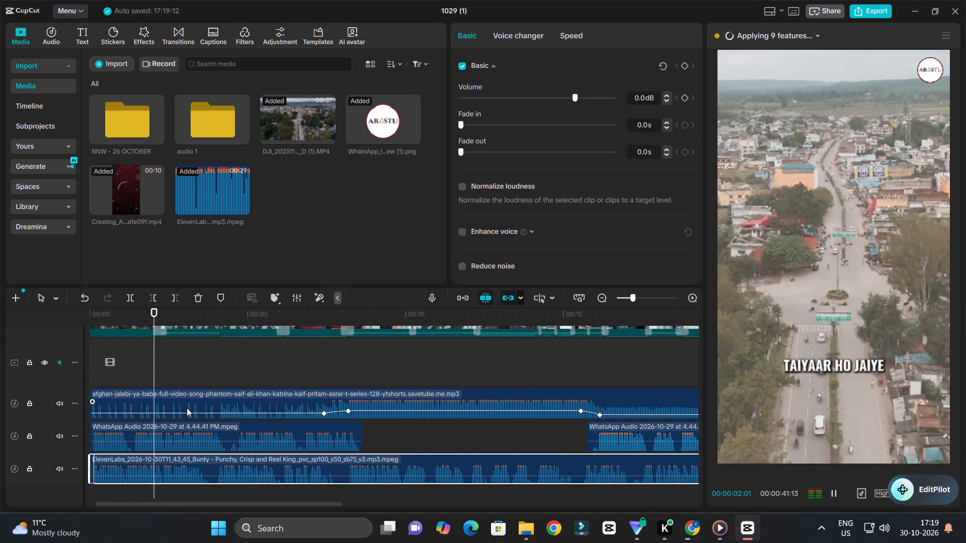
pyautogui.keyDown('ctrl'); pyautogui.scroll(-3, 187, 406); pyautogui.keyUp('ctrl')
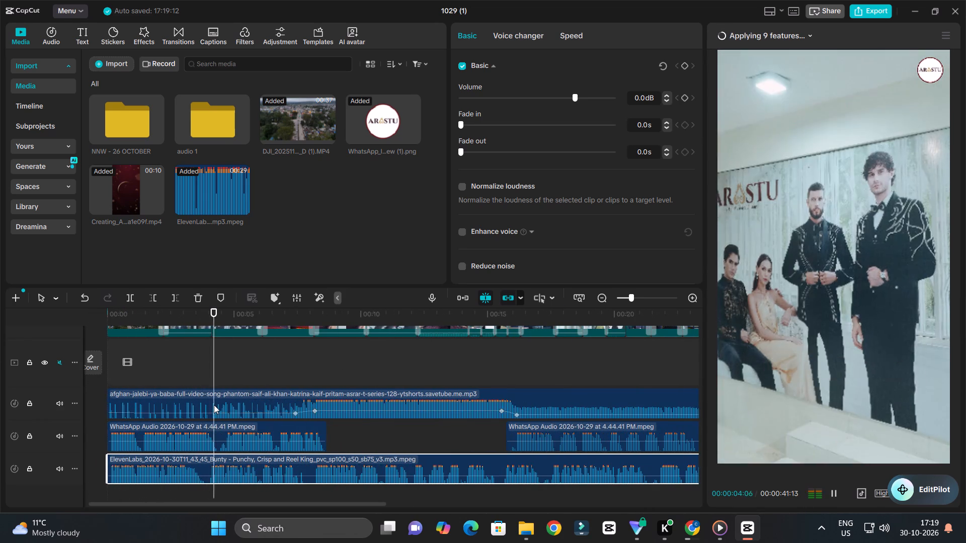
pyautogui.keyDown('ctrl'); pyautogui.scroll(-4, 214, 405); pyautogui.keyUp('ctrl')
pyautogui.keyDown('ctrl'); pyautogui.scroll(3, 225, 407); pyautogui.keyUp('ctrl')
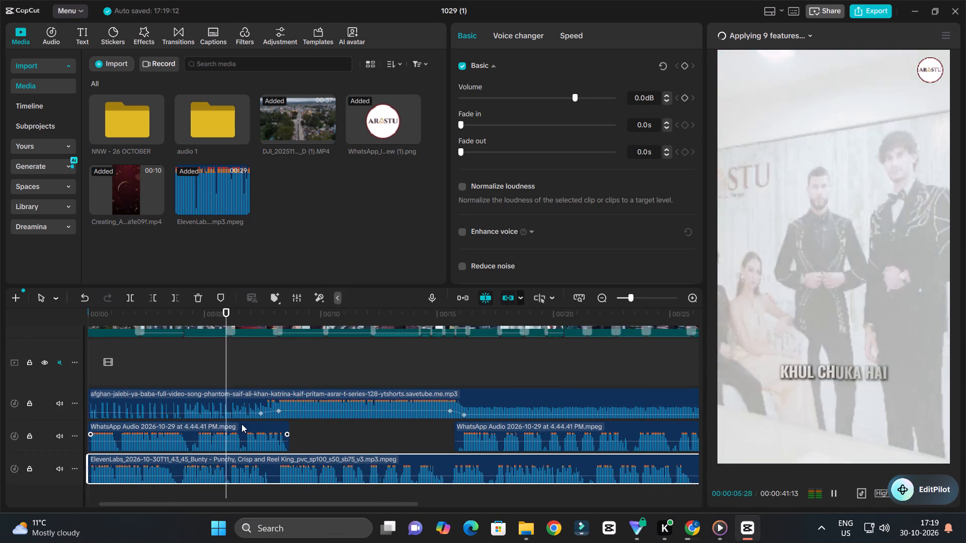
pyautogui.press('space')
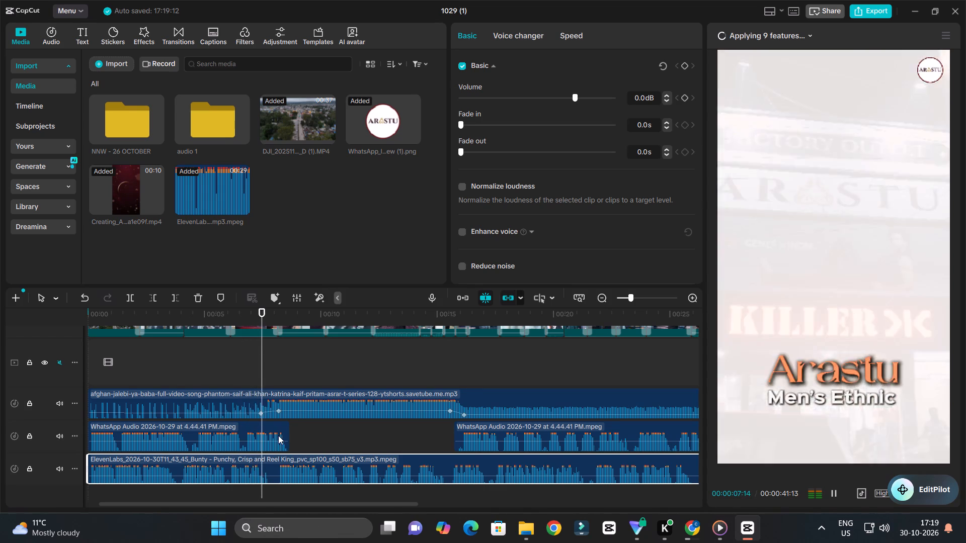
# Mute the WhatsApp audio track.
pyautogui.click(61, 437)
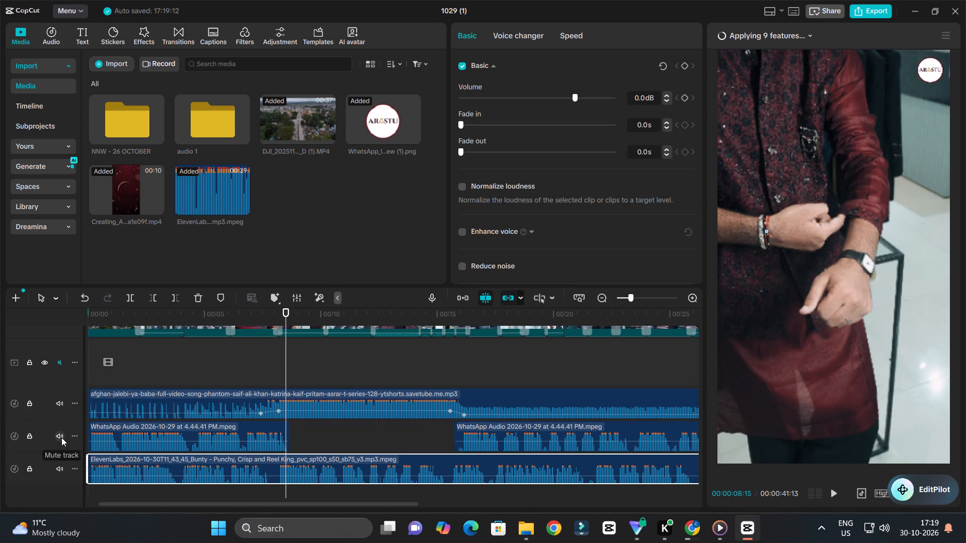
# Listen repeatedly to the ElevenLabs voiceover around the Arastu Men's Ethnic title to locate the phrase's start and end.
pyautogui.click(238, 313)
pyautogui.press('space')
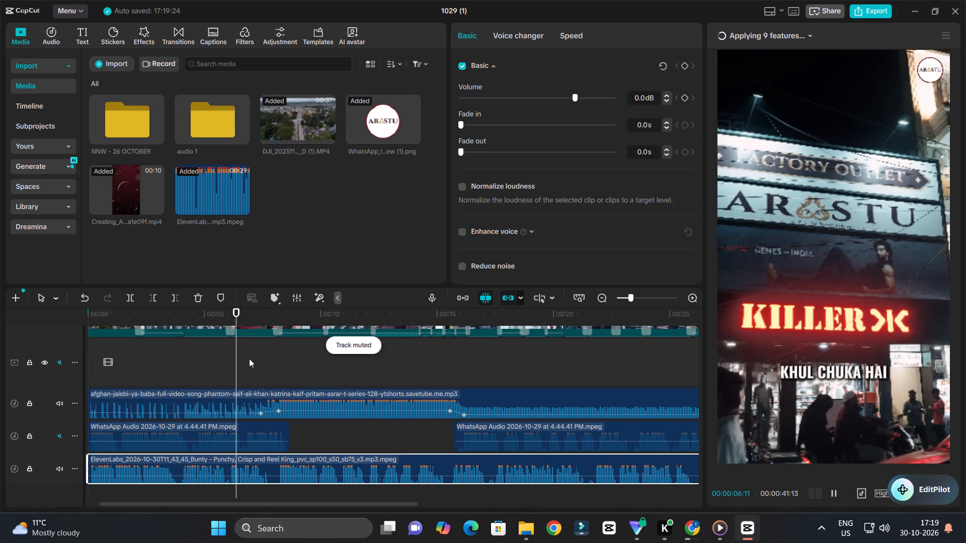
pyautogui.keyDown('ctrl'); pyautogui.scroll(6, 265, 387); pyautogui.keyUp('ctrl')
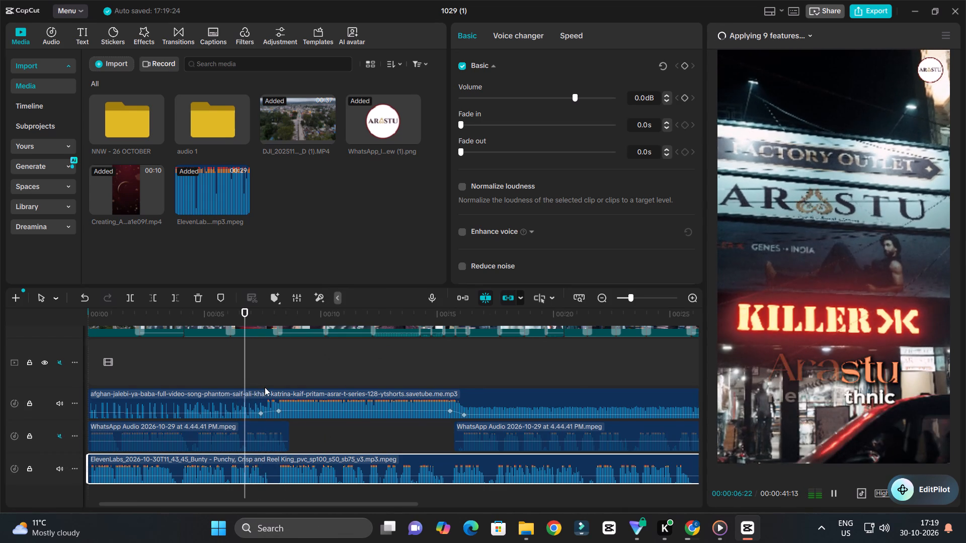
pyautogui.press('space')
pyautogui.press('space')
pyautogui.moveTo(225, 322); pyautogui.dragTo(207, 333)
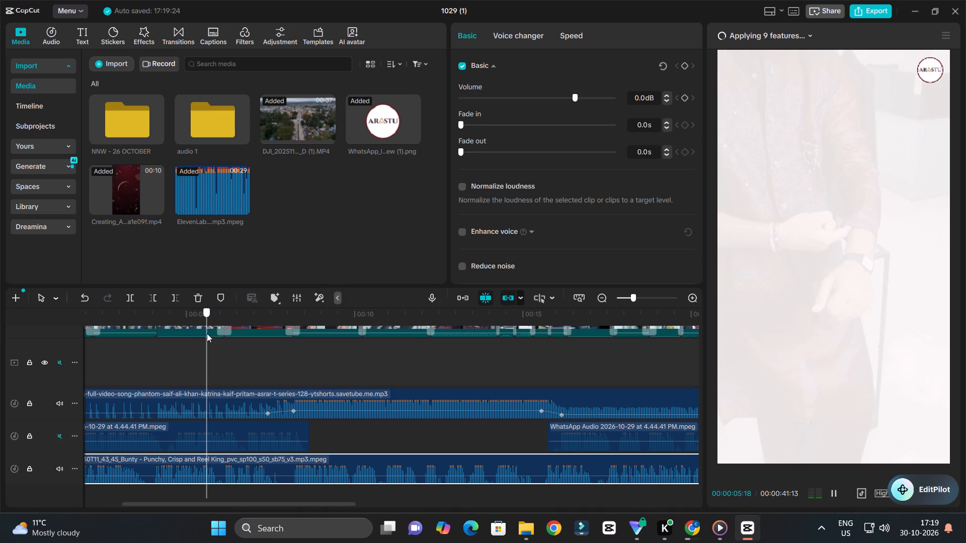
pyautogui.press('space')
pyautogui.press('space')
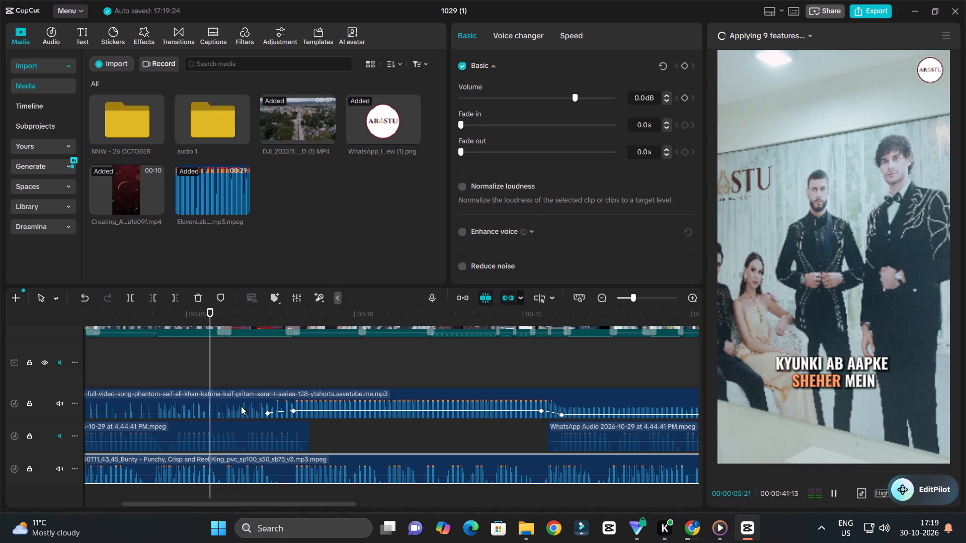
pyautogui.keyDown('ctrl'); pyautogui.scroll(10, 242, 407); pyautogui.keyUp('ctrl')
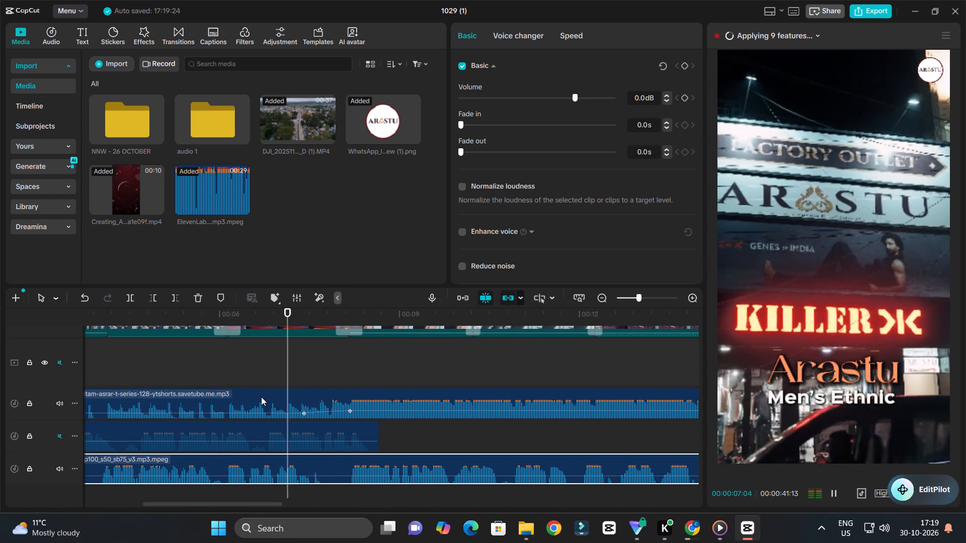
pyautogui.press('space')
pyautogui.press('space')
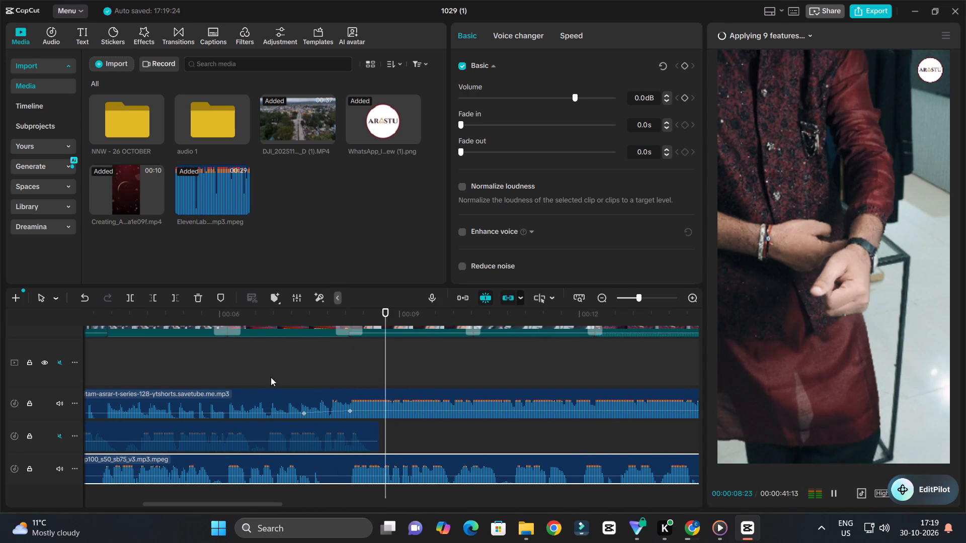
pyautogui.press('space')
# Trim away the part of the ElevenLabs voiceover before 00:00:06:02.
pyautogui.moveTo(242, 319); pyautogui.dragTo(226, 402)
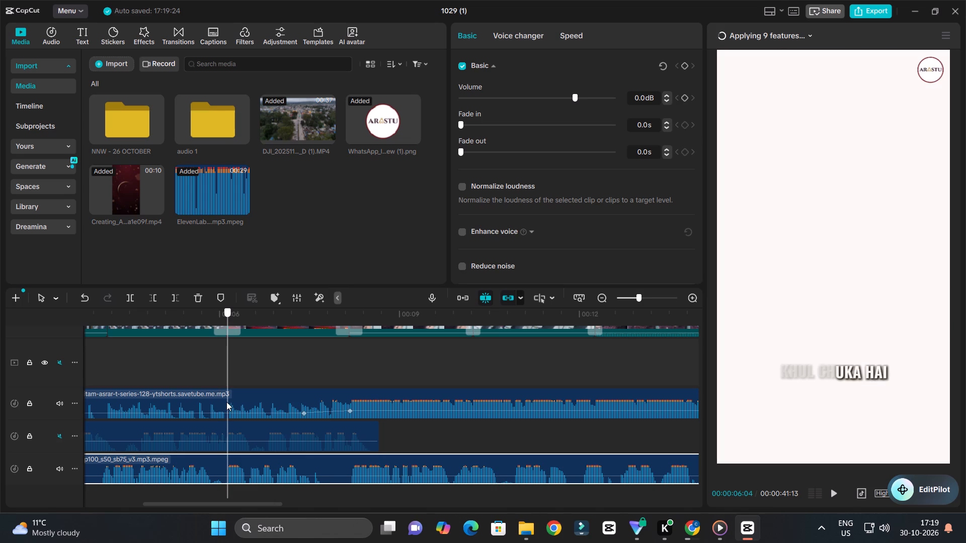
pyautogui.moveTo(226, 402); pyautogui.dragTo(223, 412)
pyautogui.click(230, 461)
pyautogui.press('q')
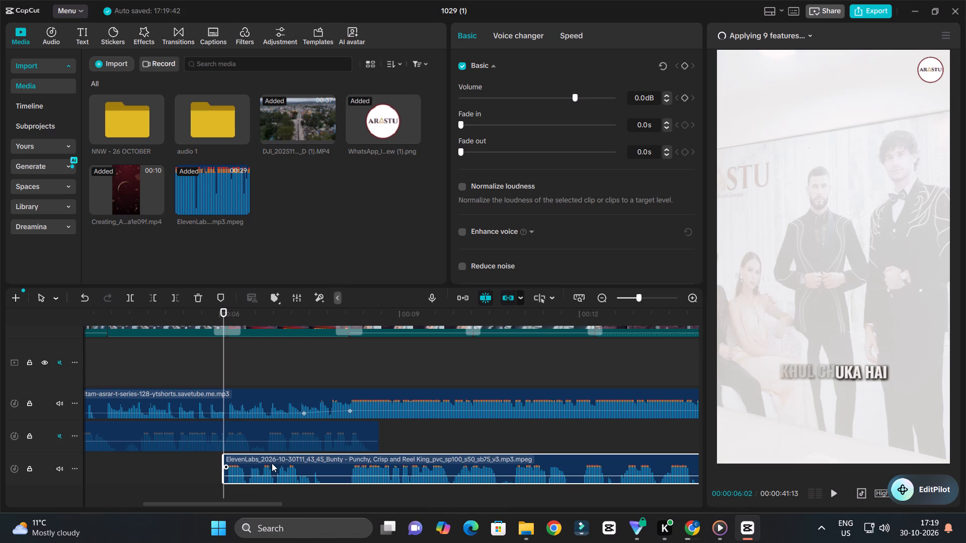
# Play the phrase and trim off everything in the ElevenLabs voiceover after 00:00:07:28.
pyautogui.press('space')
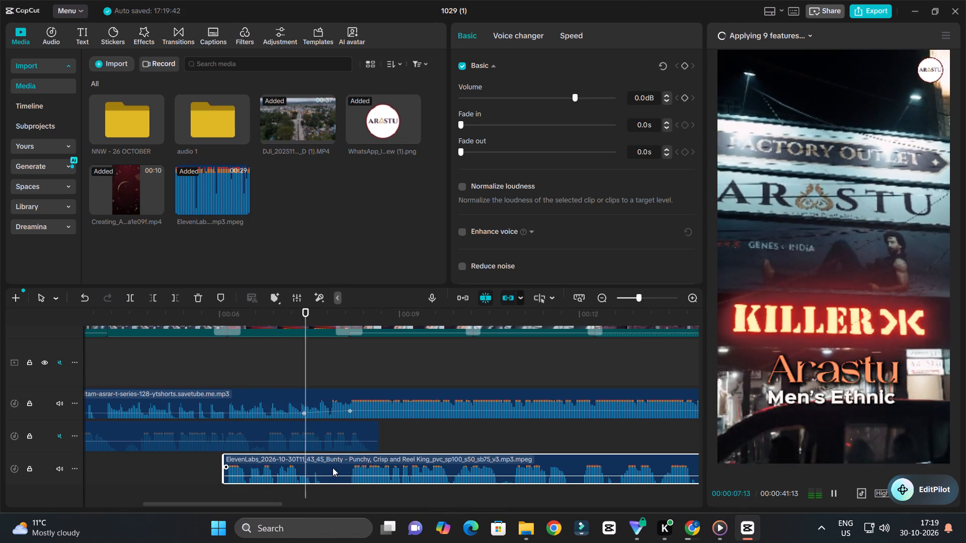
pyautogui.press('space')
pyautogui.click(338, 467)
pyautogui.press('w')
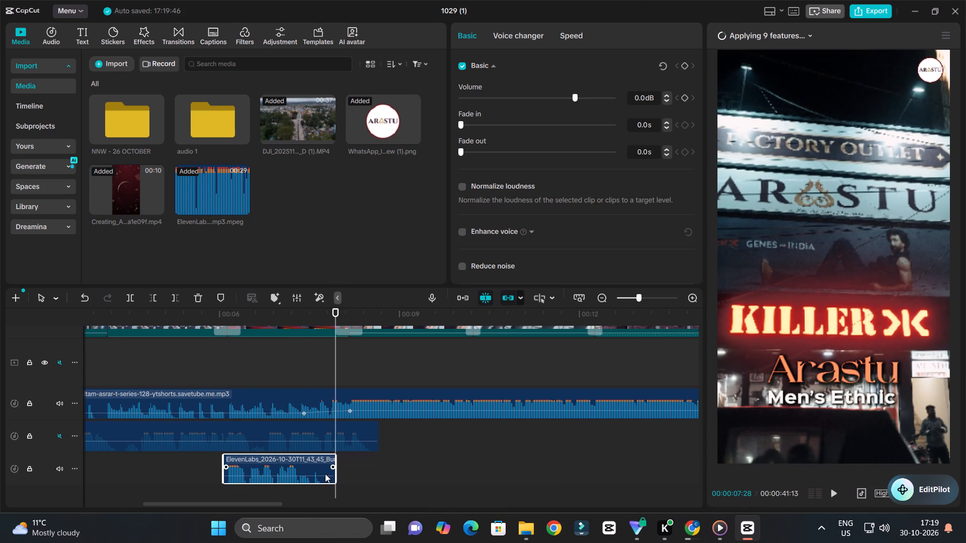
# Move the trimmed ElevenLabs clip later so its end lines up with the end of the first WhatsApp audio clip.
pyautogui.moveTo(294, 467); pyautogui.dragTo(333, 466)
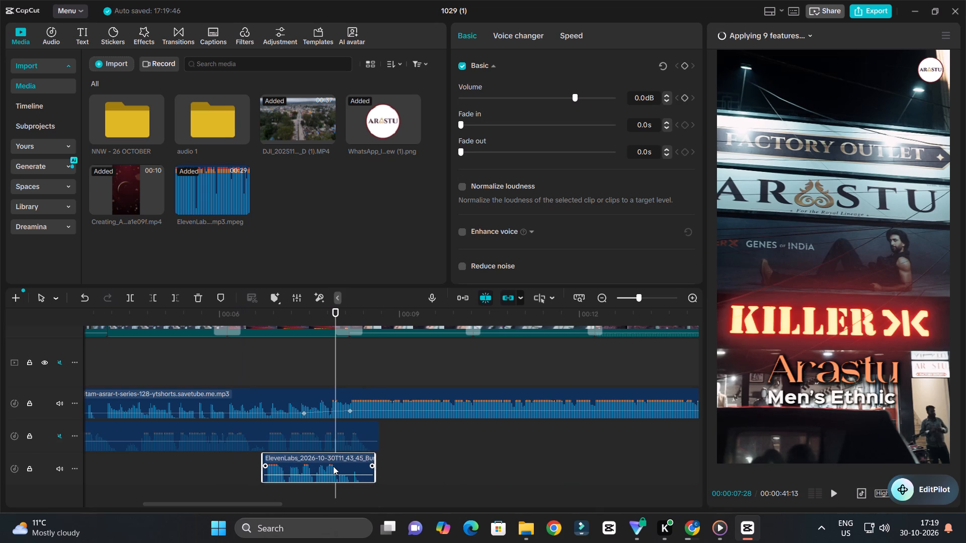
pyautogui.moveTo(333, 466); pyautogui.dragTo(335, 464)
pyautogui.click(335, 464)
pyautogui.click(317, 475)
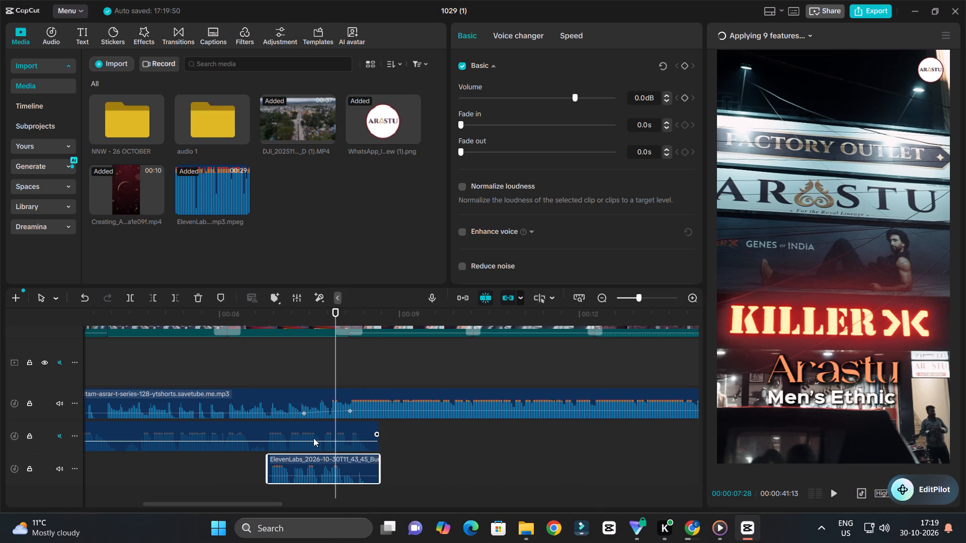
pyautogui.click(313, 438)
pyautogui.click(320, 462)
# Raise the ElevenLabs clip's volume to 6.0 dB and play it back from just before its start.
pyautogui.click(580, 100)
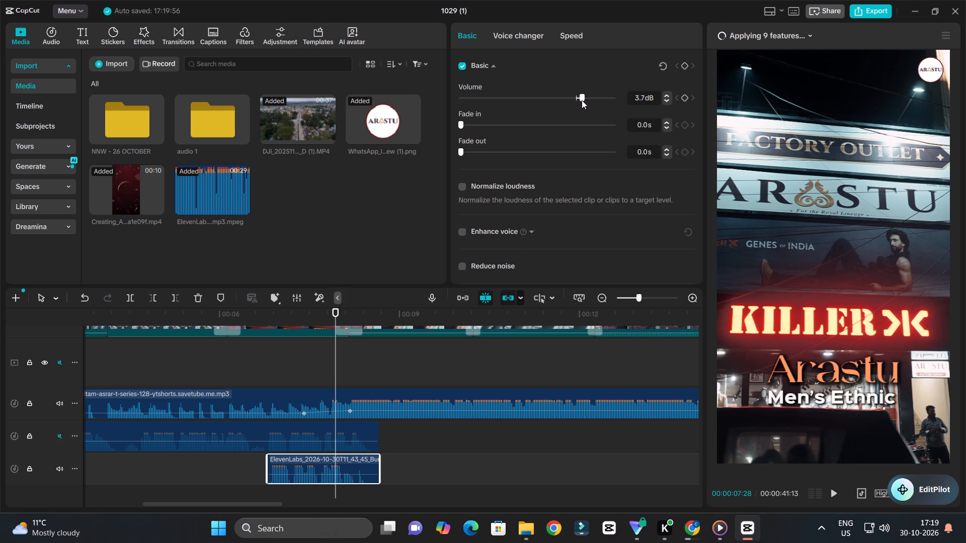
pyautogui.click(582, 100)
pyautogui.click(260, 319)
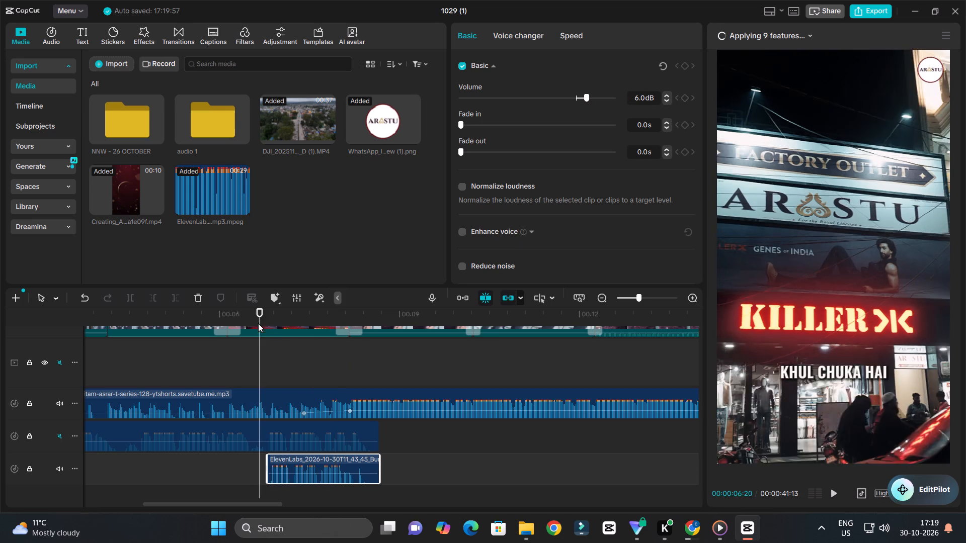
pyautogui.press('space')
pyautogui.keyDown('ctrl'); pyautogui.scroll(4, 289, 366); pyautogui.keyUp('ctrl')
pyautogui.keyDown('ctrl'); pyautogui.scroll(-3, 289, 366); pyautogui.keyUp('ctrl')
pyautogui.keyDown('ctrl'); pyautogui.scroll(4, 299, 380); pyautogui.keyUp('ctrl')
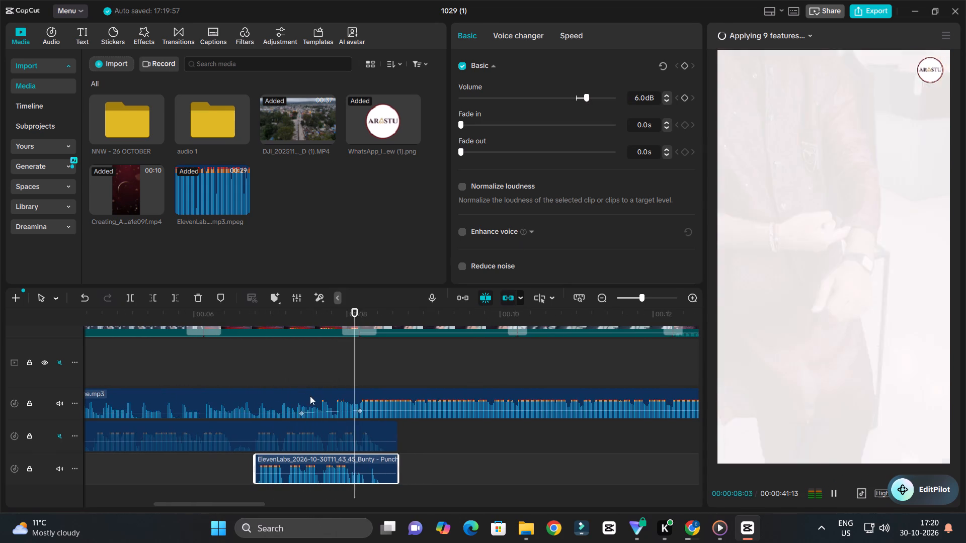
pyautogui.press('space')
# Shift the ElevenLabs clip slightly earlier so its first word begins at about 00:00:06:24.
pyautogui.moveTo(254, 313); pyautogui.dragTo(248, 348)
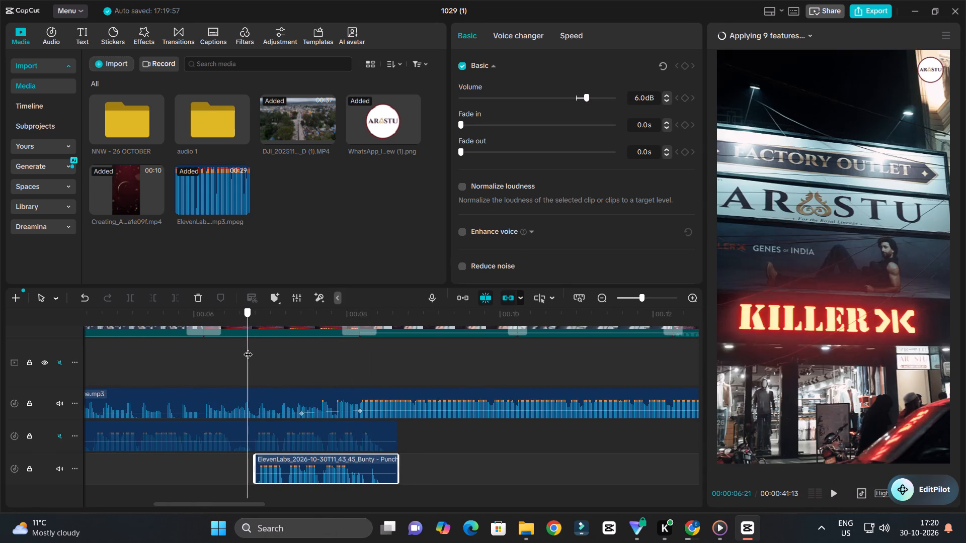
pyautogui.moveTo(248, 348); pyautogui.dragTo(252, 355)
pyautogui.keyDown('ctrl'); pyautogui.scroll(15, 223, 411); pyautogui.keyUp('ctrl')
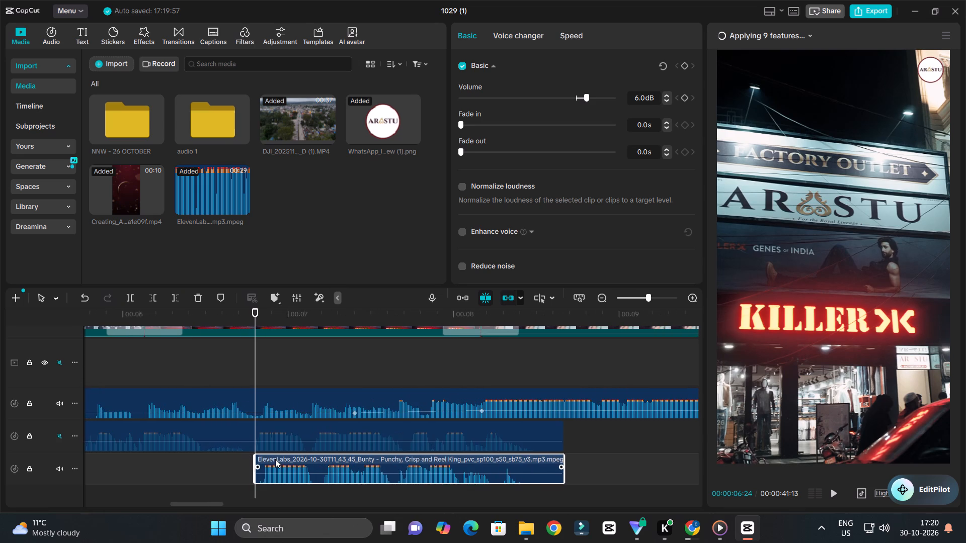
pyautogui.moveTo(276, 459); pyautogui.dragTo(267, 456)
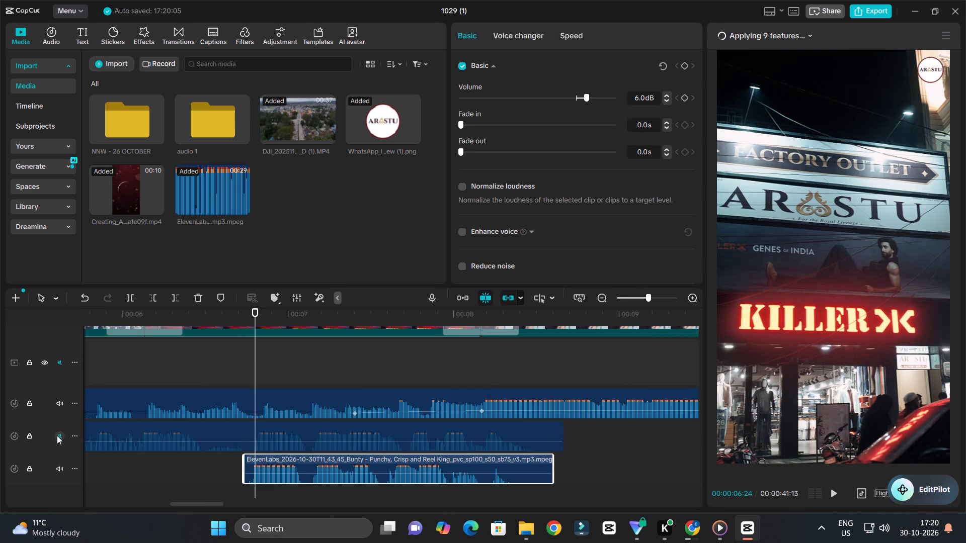
# Unmute the WhatsApp audio track and play it together with the ElevenLabs clip.
pyautogui.click(58, 435)
pyautogui.press('space')
pyautogui.press('space')
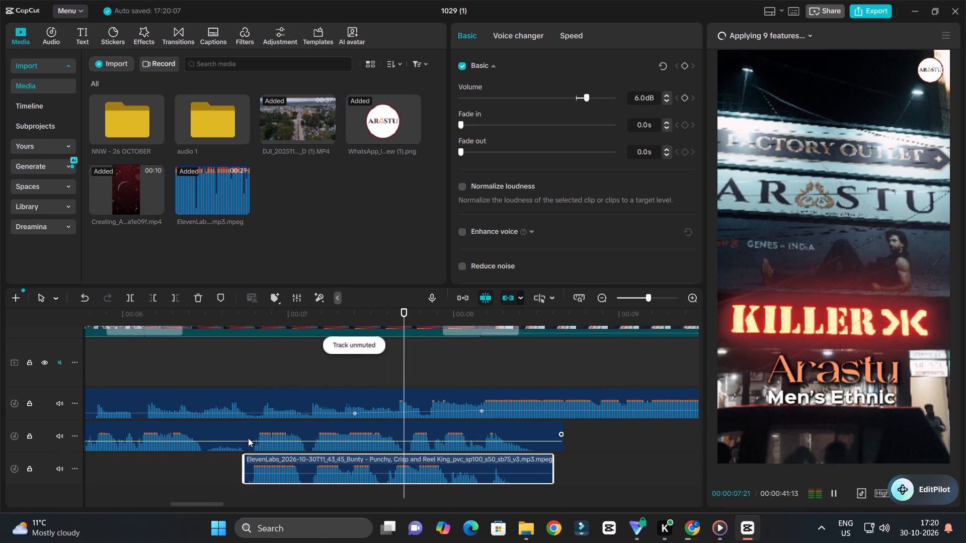
# Trim off the part of the first WhatsApp audio clip after 00:00:06:23.
pyautogui.moveTo(242, 323); pyautogui.dragTo(249, 378)
pyautogui.click(263, 429)
pyautogui.press('w')
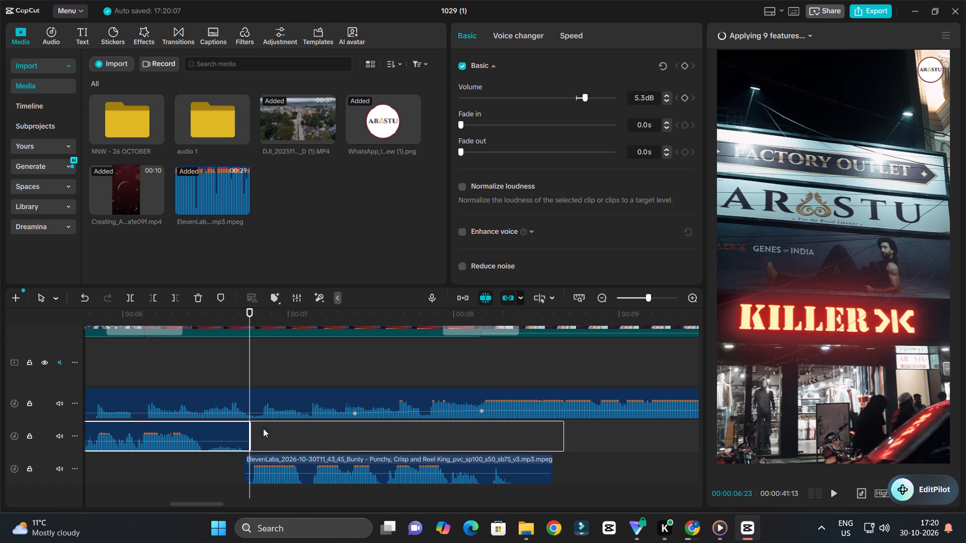
# Play across the join between the first WhatsApp audio clip and the ElevenLabs clip to check the transition.
pyautogui.click(272, 461)
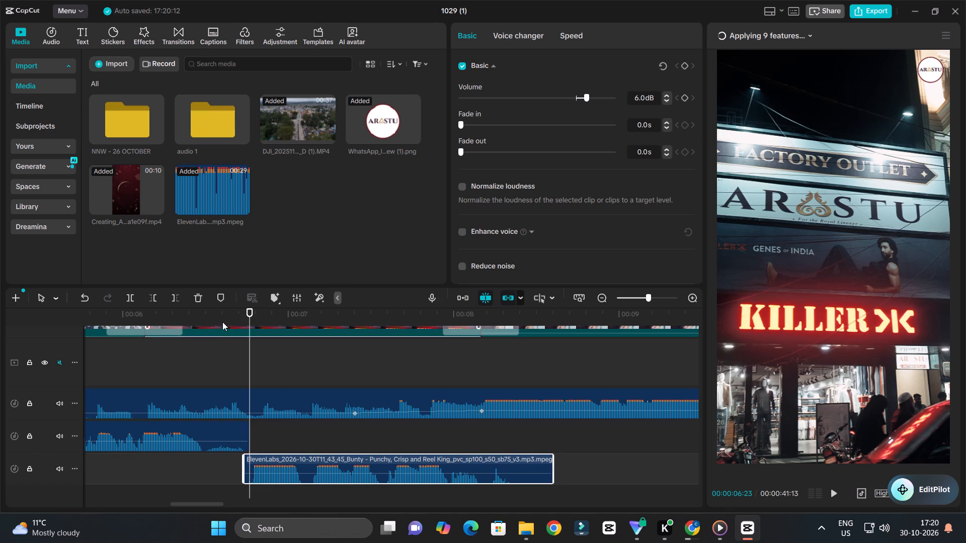
pyautogui.moveTo(209, 318); pyautogui.dragTo(145, 328)
pyautogui.press('space')
pyautogui.keyDown('ctrl'); pyautogui.scroll(-9, 252, 347); pyautogui.keyUp('ctrl')
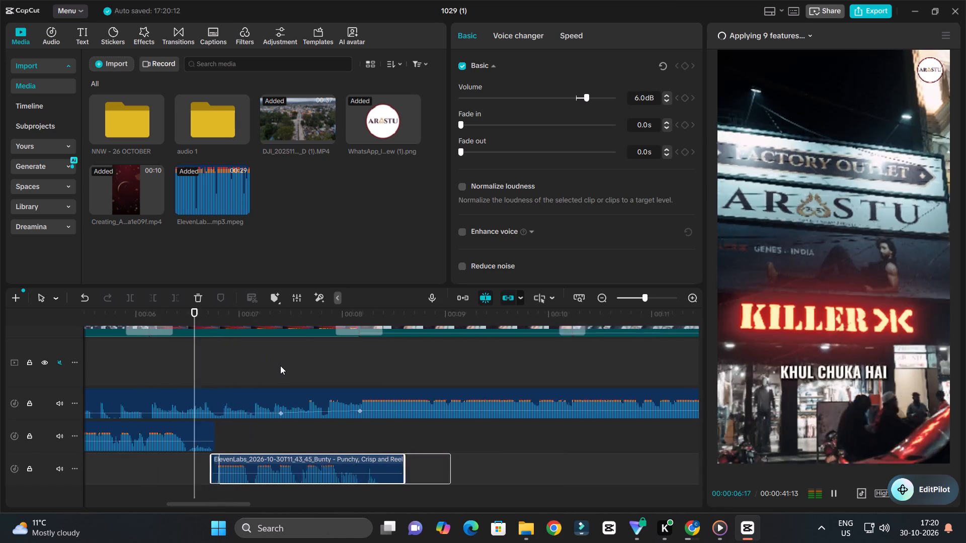
pyautogui.keyDown('ctrl'); pyautogui.scroll(3, 280, 366); pyautogui.keyUp('ctrl')
pyautogui.keyDown('ctrl'); pyautogui.scroll(-4, 281, 366); pyautogui.keyUp('ctrl')
pyautogui.press('space')
pyautogui.keyDown('ctrl'); pyautogui.scroll(6, 277, 382); pyautogui.keyUp('ctrl')
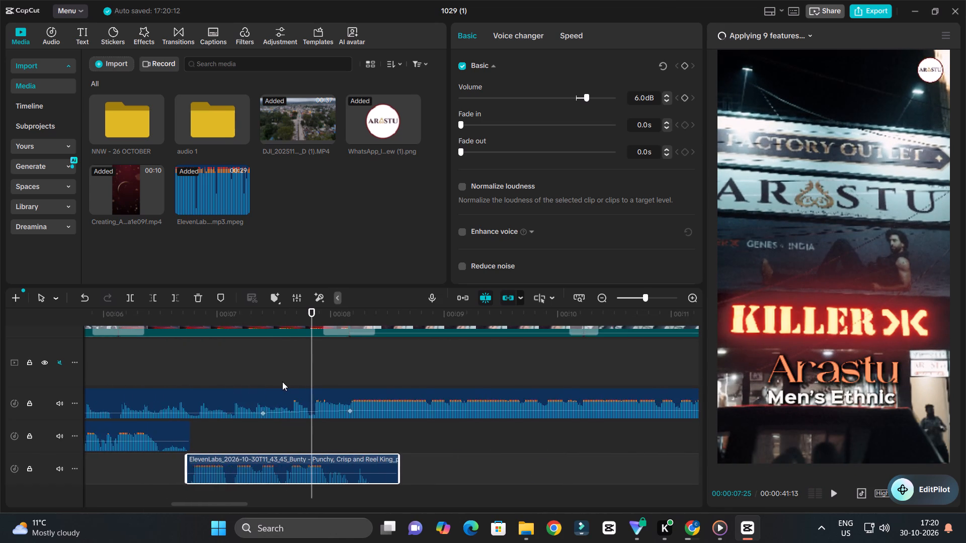
pyautogui.keyDown('ctrl'); pyautogui.scroll(2, 282, 382); pyautogui.keyUp('ctrl')
pyautogui.click(277, 464)
# Play on past the ElevenLabs clip and listen to the second WhatsApp audio clip from its beginning to review the remaining narration.
pyautogui.scroll(2, 295, 393)
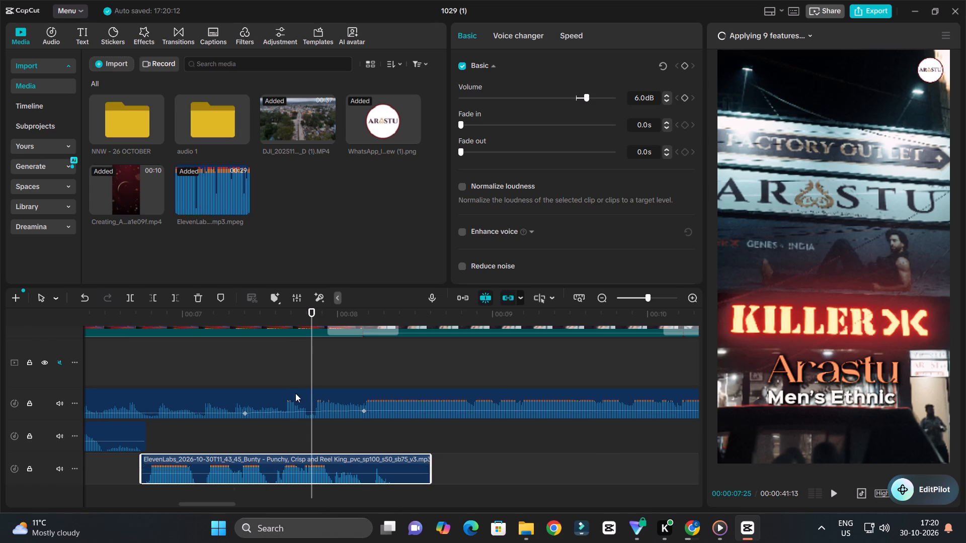
pyautogui.scroll(7, 295, 393)
pyautogui.keyDown('ctrl'); pyautogui.scroll(-15, 296, 392); pyautogui.keyUp('ctrl')
pyautogui.scroll(-3, 357, 407)
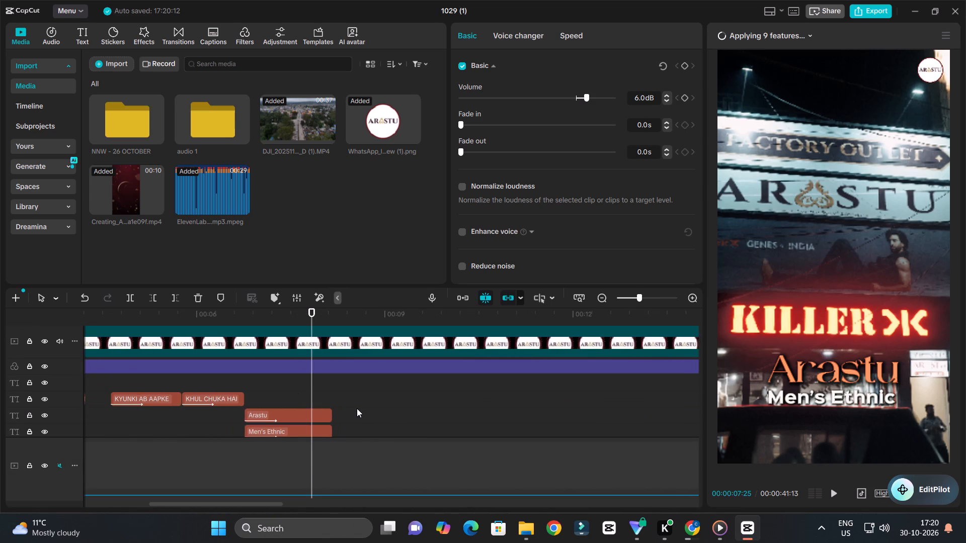
pyautogui.scroll(-3, 357, 408)
pyautogui.keyDown('ctrl'); pyautogui.scroll(-11, 357, 408); pyautogui.keyUp('ctrl')
pyautogui.press('space')
pyautogui.keyDown('ctrl'); pyautogui.scroll(-6, 355, 408); pyautogui.keyUp('ctrl')
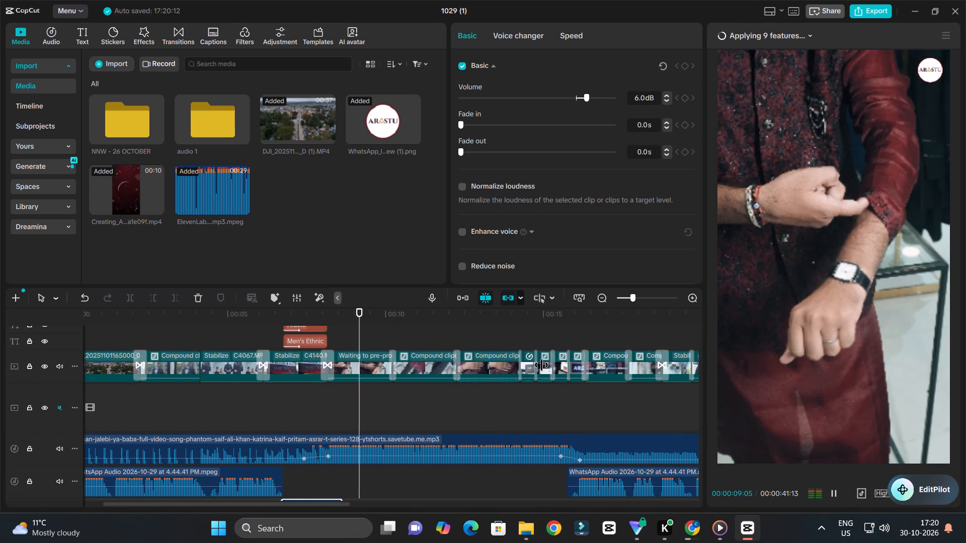
pyautogui.press('space')
pyautogui.click(568, 318)
pyautogui.press('space')
pyautogui.keyDown('ctrl'); pyautogui.scroll(-9, 494, 433); pyautogui.keyUp('ctrl')
pyautogui.keyDown('ctrl'); pyautogui.scroll(2, 513, 448); pyautogui.keyUp('ctrl')
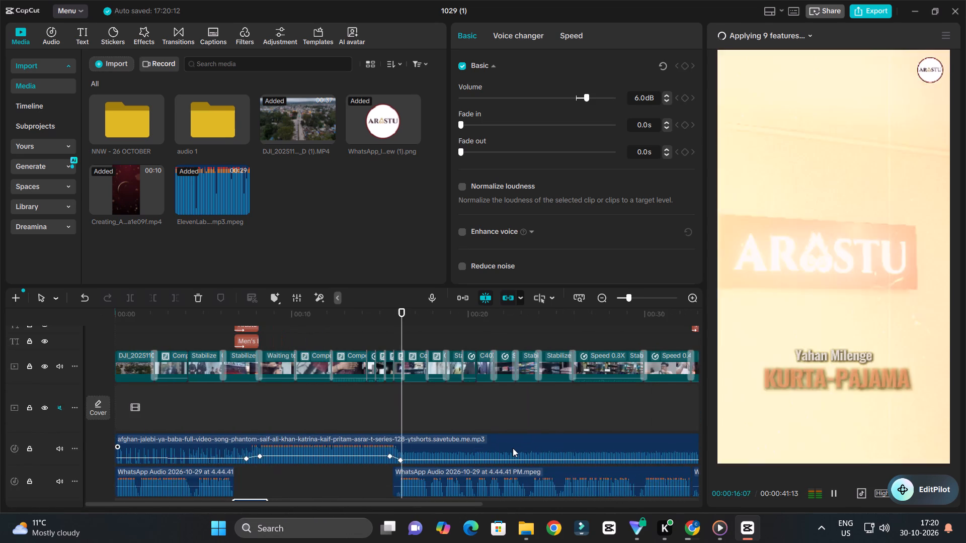
pyautogui.keyDown('ctrl'); pyautogui.scroll(2, 513, 448); pyautogui.keyUp('ctrl')
pyautogui.keyDown('ctrl'); pyautogui.scroll(-9, 513, 448); pyautogui.keyUp('ctrl')
pyautogui.keyDown('ctrl'); pyautogui.scroll(4, 518, 449); pyautogui.keyUp('ctrl')
pyautogui.keyDown('ctrl'); pyautogui.scroll(-4, 518, 449); pyautogui.keyUp('ctrl')
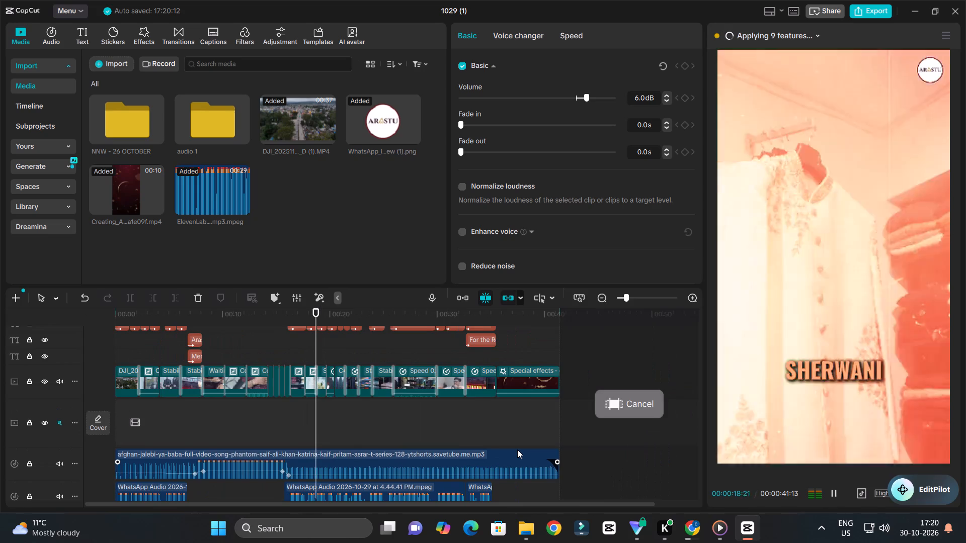
# Listen to the remaining WhatsApp narration against the video through the closing Arastu logo, and stop playback there.
pyautogui.keyDown('ctrl'); pyautogui.scroll(4, 517, 449); pyautogui.keyUp('ctrl')
pyautogui.keyDown('ctrl'); pyautogui.scroll(-4, 516, 449); pyautogui.keyUp('ctrl')
pyautogui.keyDown('ctrl'); pyautogui.scroll(4, 515, 450); pyautogui.keyUp('ctrl')
pyautogui.scroll(-4, 417, 402)
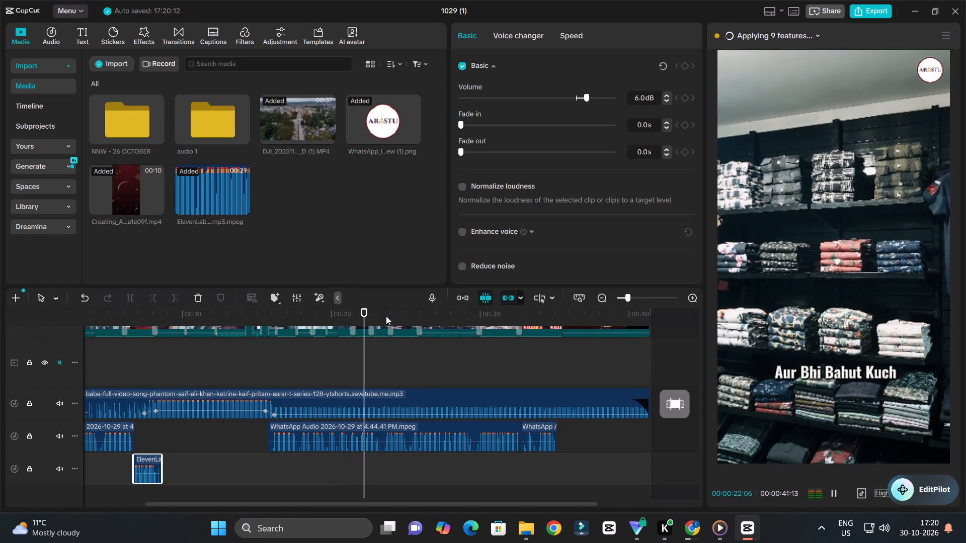
pyautogui.keyDown('ctrl'); pyautogui.scroll(-1, 467, 365); pyautogui.keyUp('ctrl')
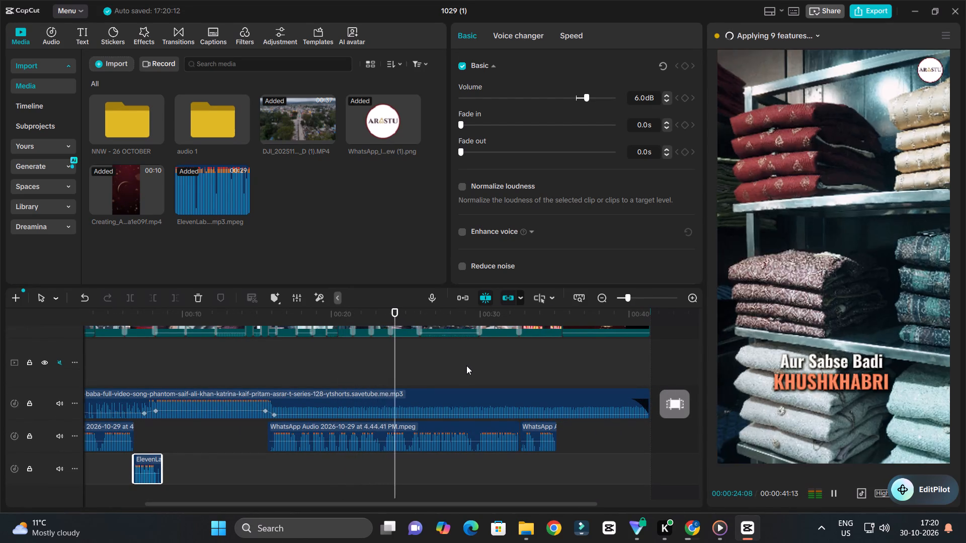
pyautogui.keyDown('ctrl'); pyautogui.scroll(-2, 466, 366); pyautogui.keyUp('ctrl')
pyautogui.keyDown('ctrl'); pyautogui.scroll(3, 489, 372); pyautogui.keyUp('ctrl')
pyautogui.keyDown('ctrl'); pyautogui.scroll(-3, 474, 377); pyautogui.keyUp('ctrl')
pyautogui.keyDown('ctrl'); pyautogui.scroll(4, 474, 378); pyautogui.keyUp('ctrl')
pyautogui.scroll(-4, 474, 379)
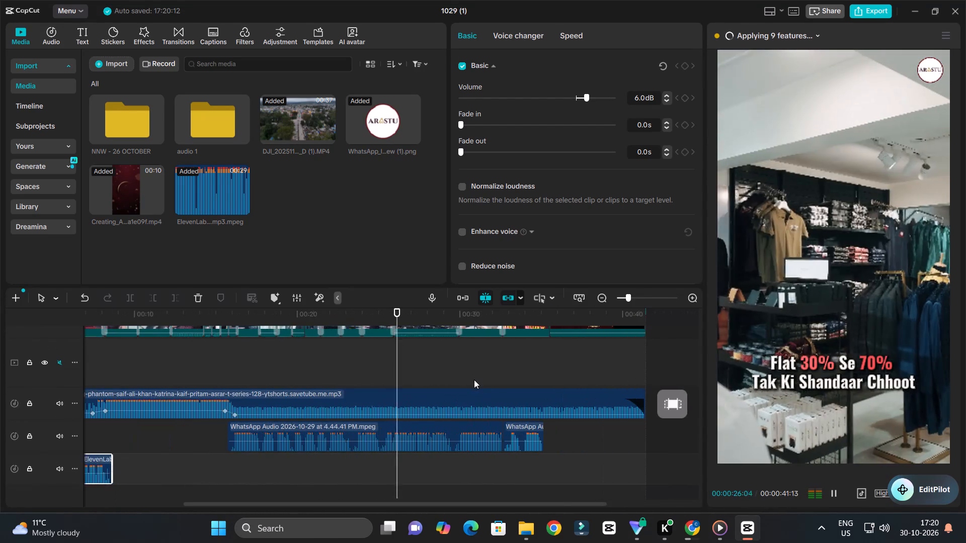
pyautogui.keyDown('ctrl'); pyautogui.scroll(4, 474, 380); pyautogui.keyUp('ctrl')
pyautogui.keyDown('ctrl'); pyautogui.scroll(-2, 473, 380); pyautogui.keyUp('ctrl')
pyautogui.keyDown('ctrl'); pyautogui.scroll(3, 479, 380); pyautogui.keyUp('ctrl')
pyautogui.keyDown('ctrl'); pyautogui.scroll(-2, 478, 380); pyautogui.keyUp('ctrl')
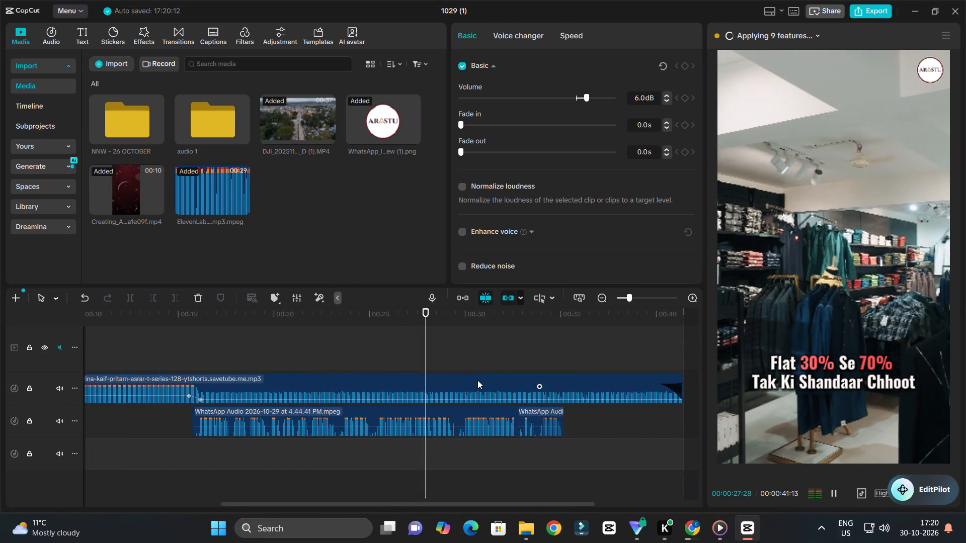
pyautogui.keyDown('ctrl'); pyautogui.scroll(3, 483, 380); pyautogui.keyUp('ctrl')
pyautogui.keyDown('ctrl'); pyautogui.scroll(-3, 483, 380); pyautogui.keyUp('ctrl')
pyautogui.keyDown('ctrl'); pyautogui.scroll(3, 484, 381); pyautogui.keyUp('ctrl')
pyautogui.keyDown('ctrl'); pyautogui.scroll(-3, 484, 382); pyautogui.keyUp('ctrl')
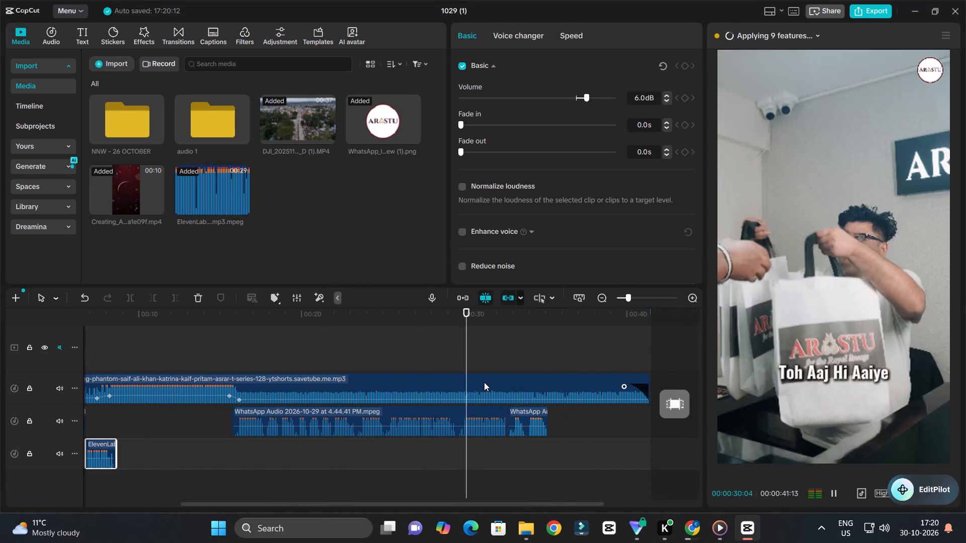
pyautogui.keyDown('ctrl'); pyautogui.scroll(3, 484, 382); pyautogui.keyUp('ctrl')
pyautogui.keyDown('ctrl'); pyautogui.scroll(-2, 485, 382); pyautogui.keyUp('ctrl')
pyautogui.keyDown('ctrl'); pyautogui.scroll(3, 501, 384); pyautogui.keyUp('ctrl')
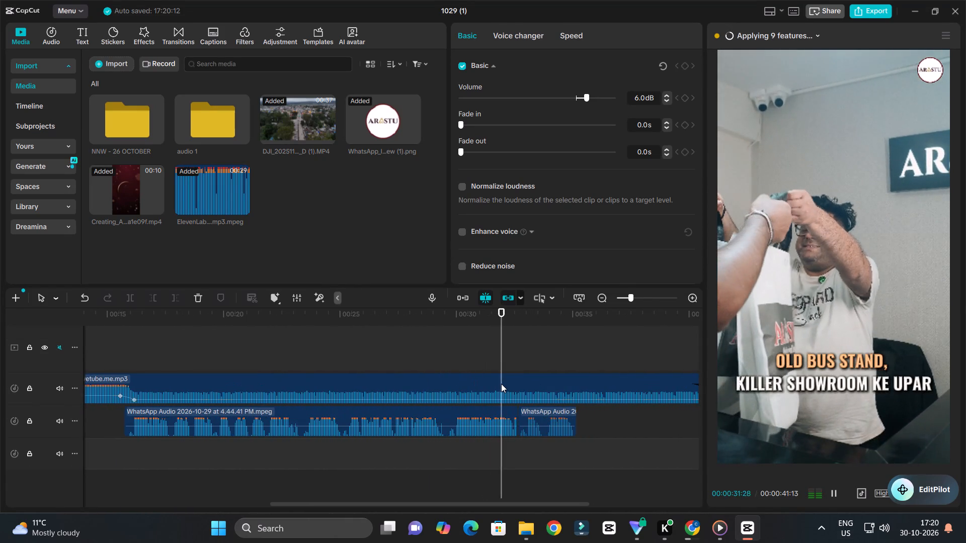
pyautogui.keyDown('ctrl'); pyautogui.scroll(-3, 501, 384); pyautogui.keyUp('ctrl')
pyautogui.keyDown('ctrl'); pyautogui.scroll(3, 509, 384); pyautogui.keyUp('ctrl')
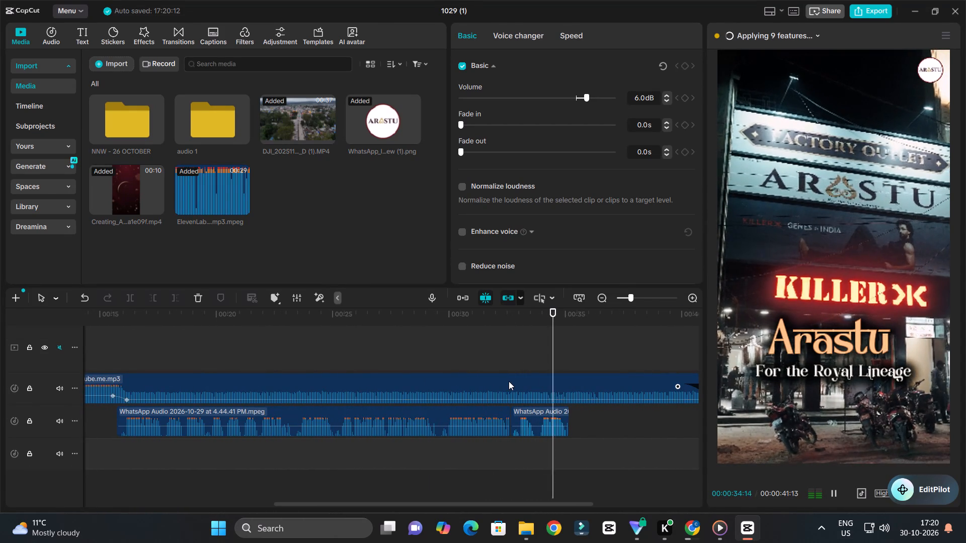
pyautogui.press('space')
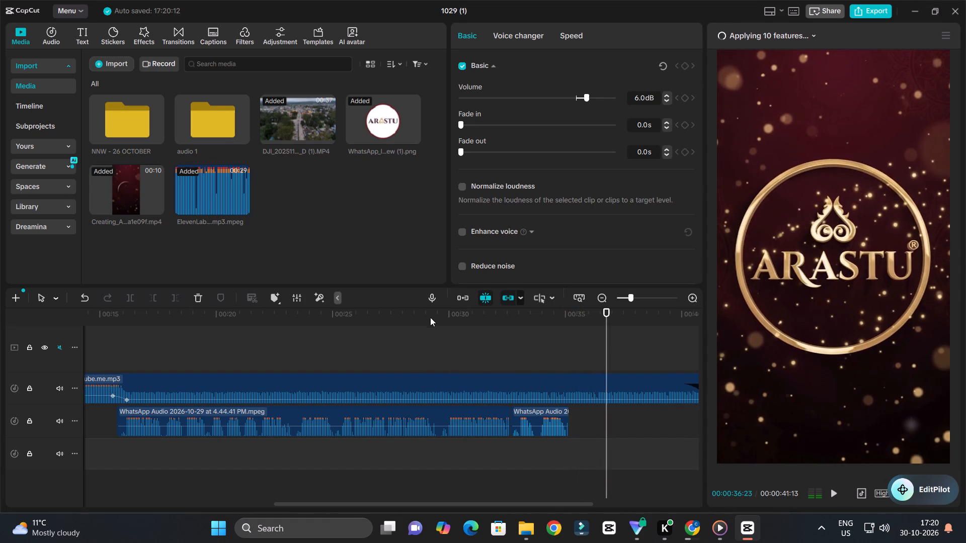
# Return to the ElevenLabs clip near 00:00:07 and replay it to check the voiceover against the music and the Arastu Men's Ethnic title.
pyautogui.moveTo(431, 312); pyautogui.dragTo(290, 458)
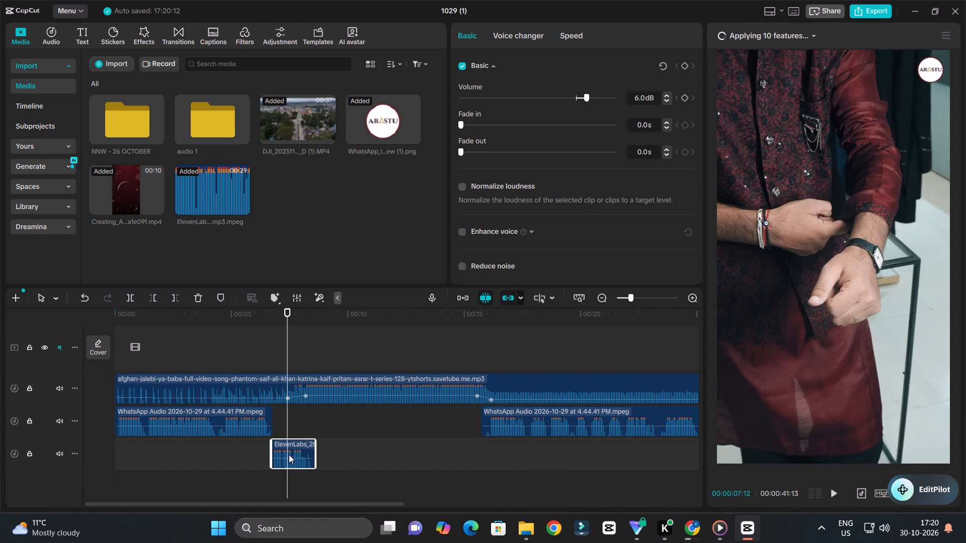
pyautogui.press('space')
pyautogui.keyDown('ctrl'); pyautogui.scroll(9, 308, 430); pyautogui.keyUp('ctrl')
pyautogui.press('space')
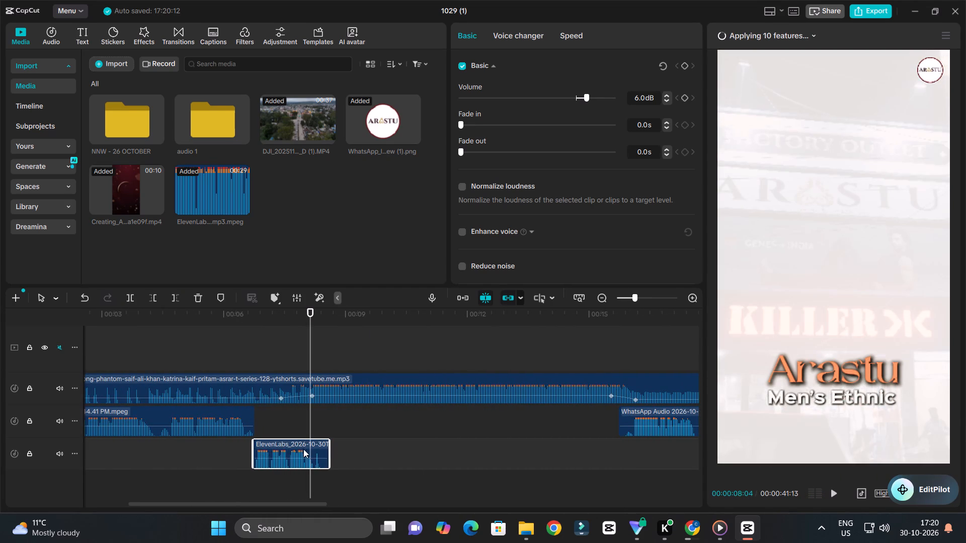
pyautogui.click(274, 320)
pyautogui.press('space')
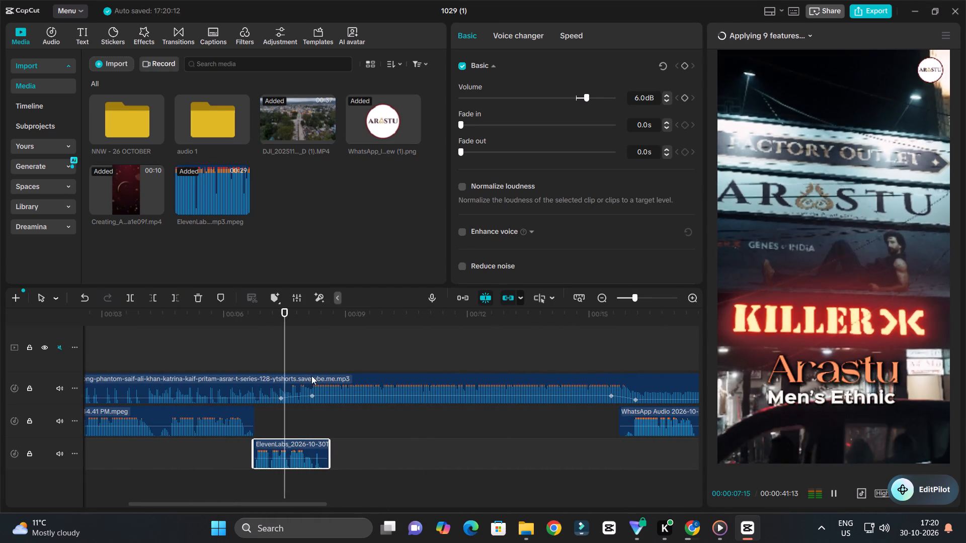
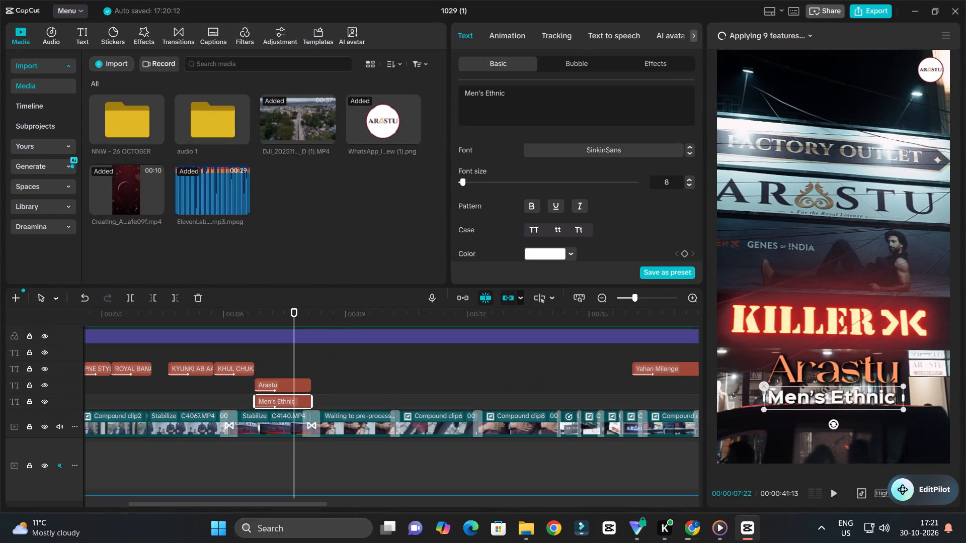
# Replace the "Men's Ethnic" text below the Arastu title with "FACTORY OUTLET" in uppercase letters.
pyautogui.moveTo(519, 96); pyautogui.dragTo(404, 85)
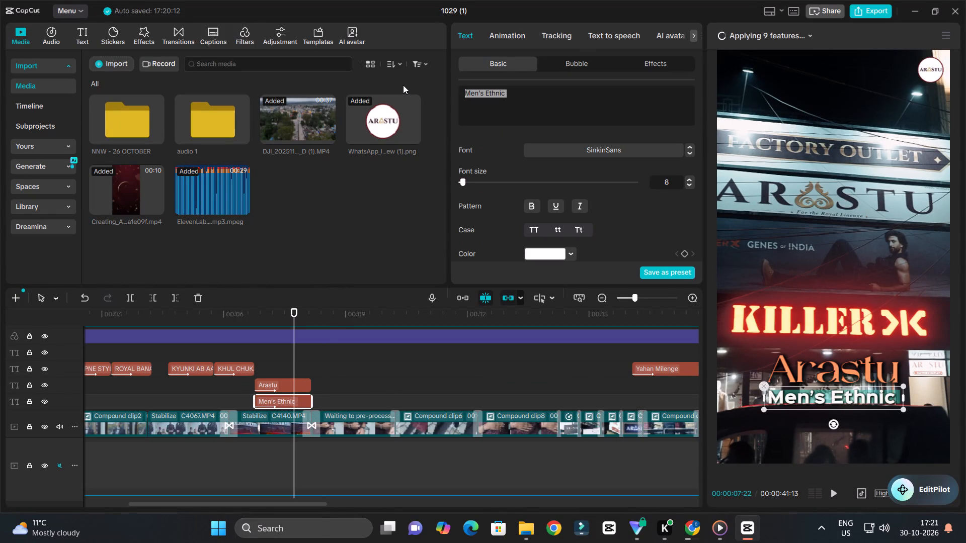
pyautogui.hotkey('ctrl', 'v')
pyautogui.click(585, 231)
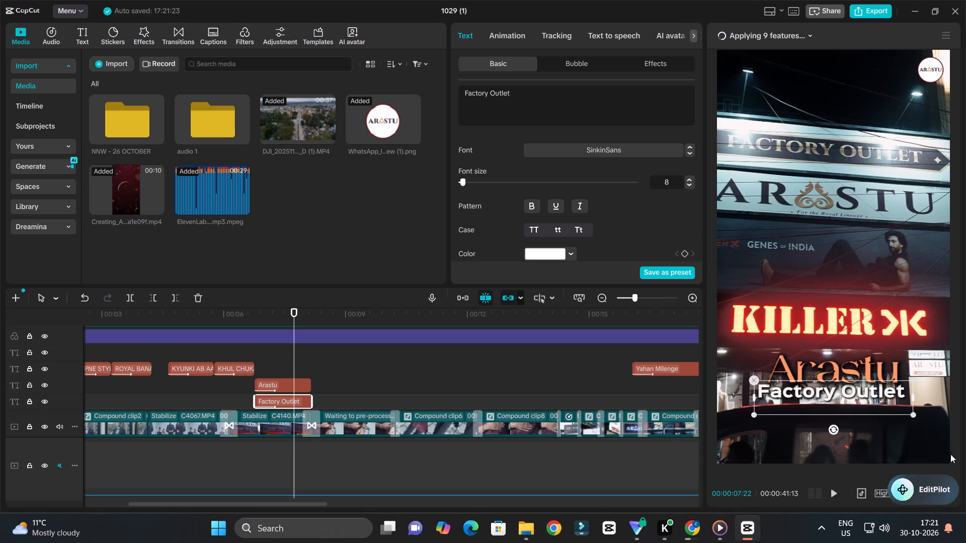
pyautogui.moveTo(888, 400); pyautogui.dragTo(888, 407)
pyautogui.click(582, 226)
# Change the Factory Outlet title to uppercase and scale it down to a small line beneath the Arastu title.
pyautogui.click(536, 226)
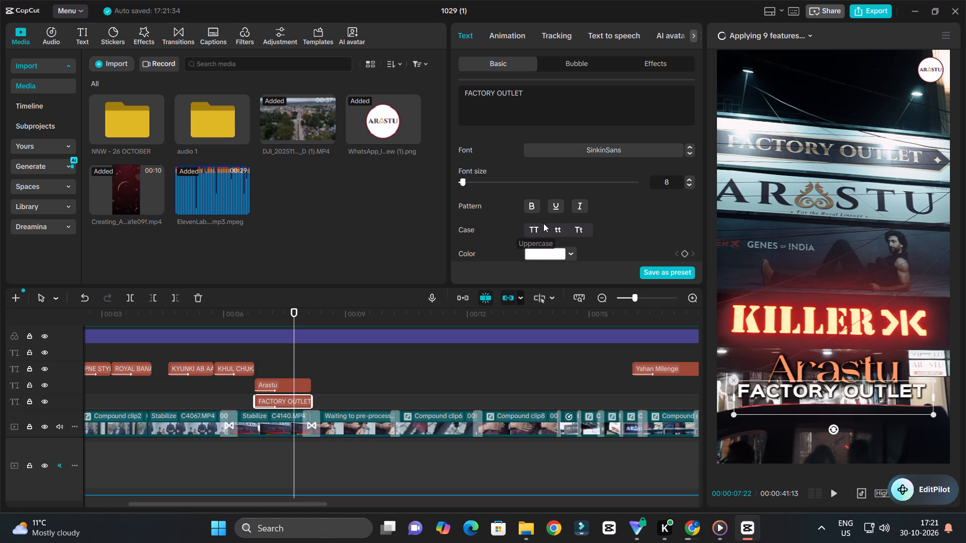
pyautogui.moveTo(853, 400); pyautogui.dragTo(852, 405)
pyautogui.moveTo(933, 420); pyautogui.dragTo(900, 420)
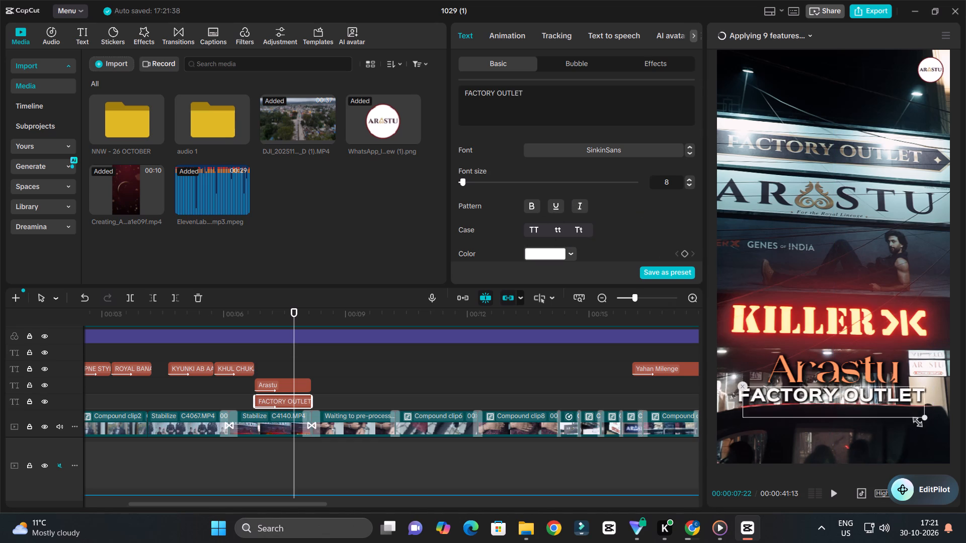
pyautogui.moveTo(900, 420); pyautogui.dragTo(882, 418)
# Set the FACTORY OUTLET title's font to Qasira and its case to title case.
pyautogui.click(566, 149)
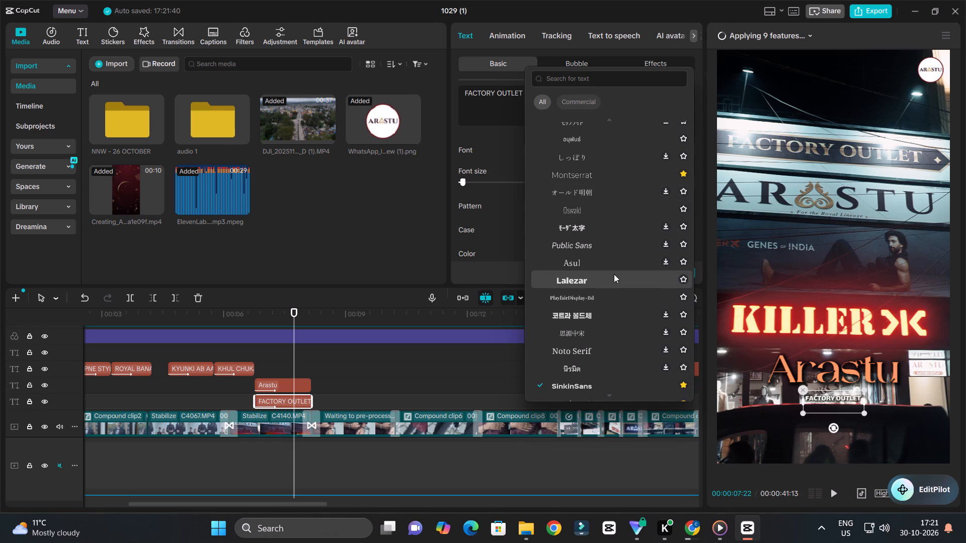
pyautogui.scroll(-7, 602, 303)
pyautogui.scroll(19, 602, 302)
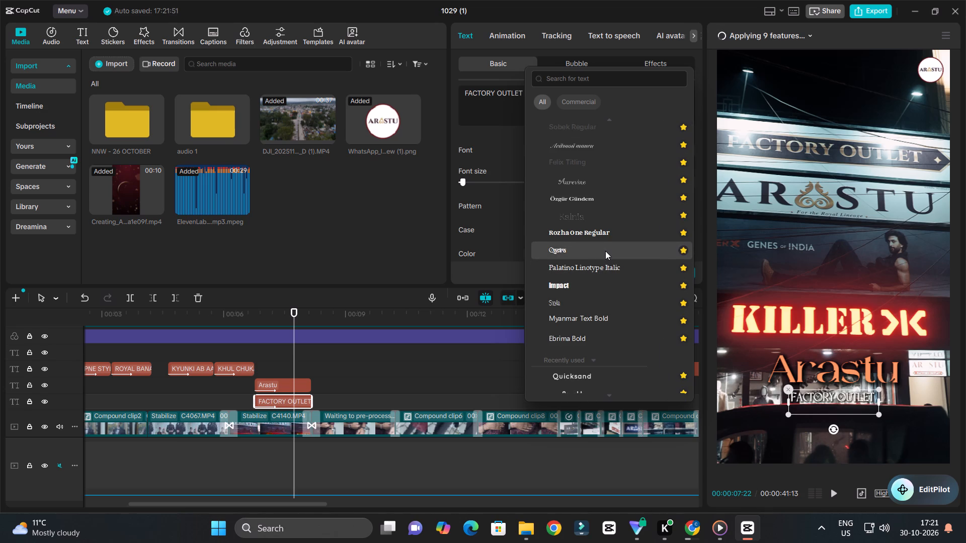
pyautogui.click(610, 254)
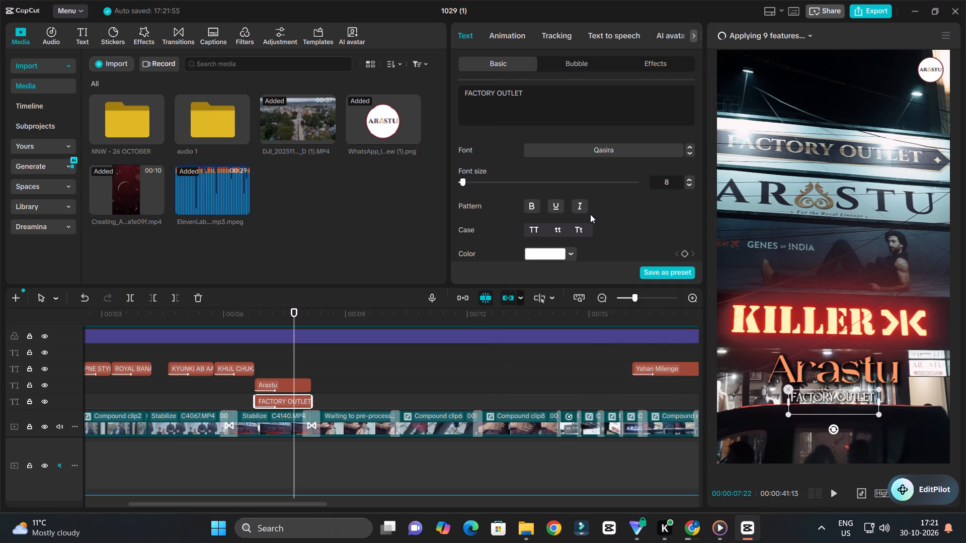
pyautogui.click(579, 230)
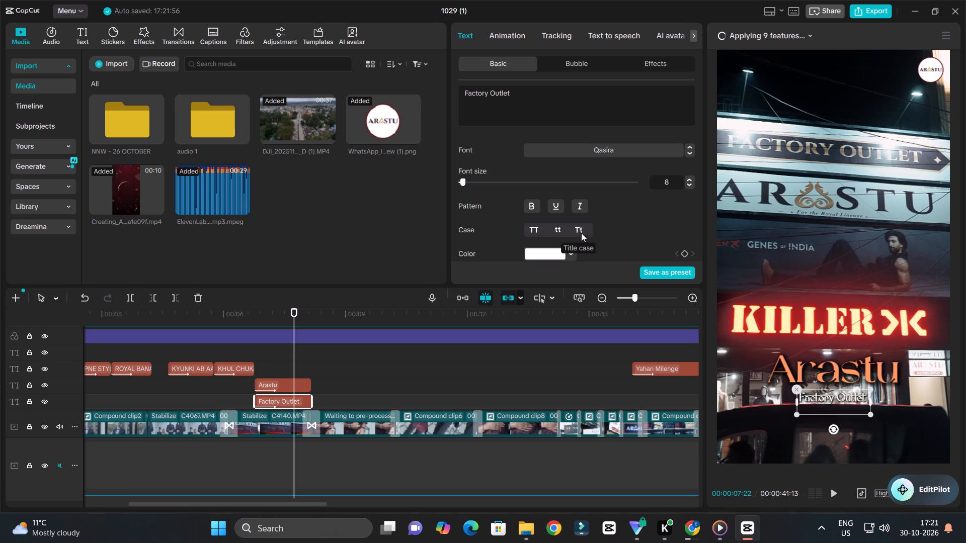
# Enlarge the Factory Outlet title on the preview so it nearly fills the width of the Arastu title above.
pyautogui.moveTo(868, 414); pyautogui.dragTo(882, 432)
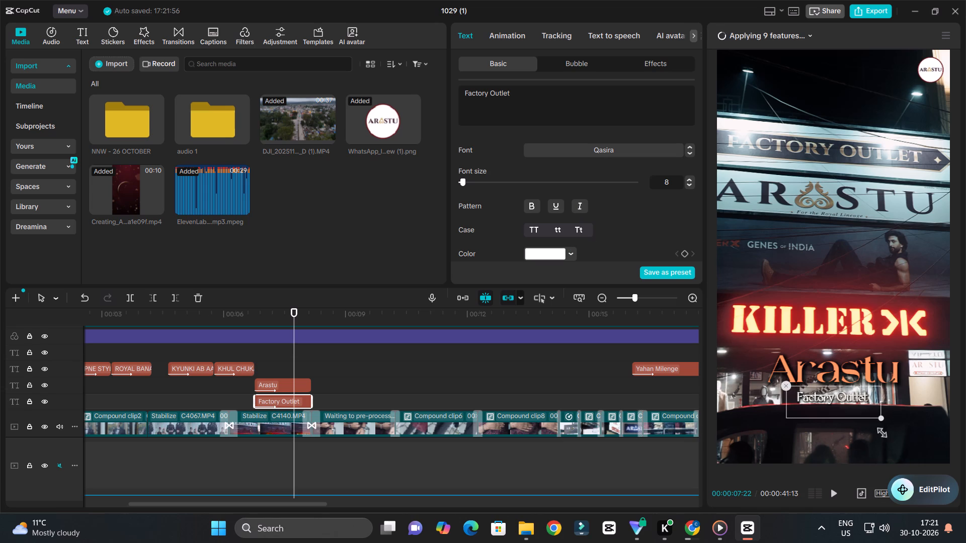
pyautogui.moveTo(882, 432); pyautogui.dragTo(900, 443)
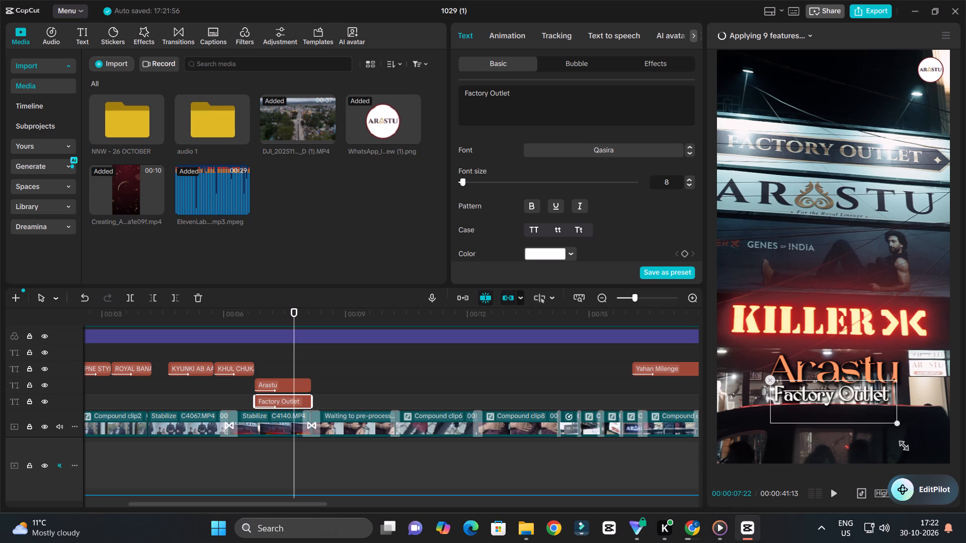
pyautogui.moveTo(900, 443); pyautogui.dragTo(899, 442)
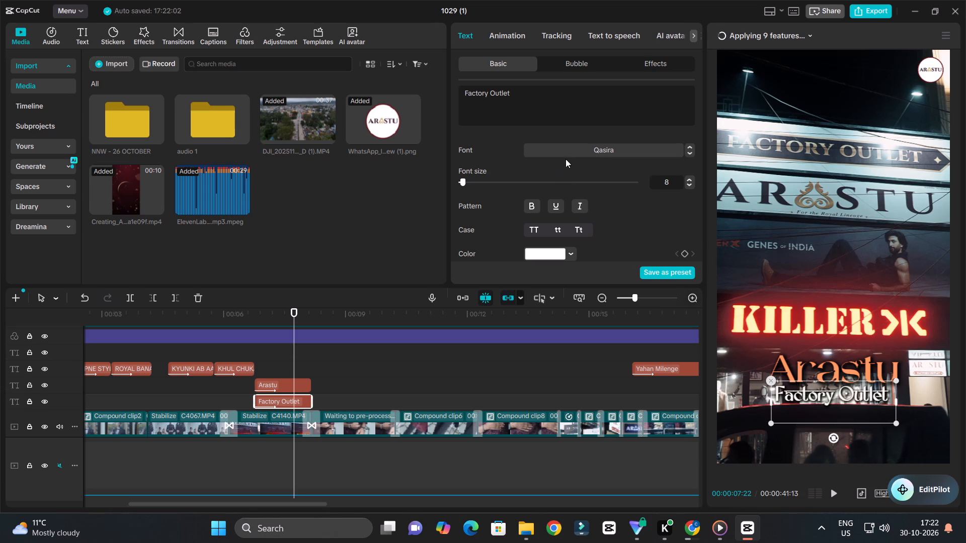
# Browse the favorite fonts, set the Factory Outlet title to Oswald-Bold and change its case to uppercase.
pyautogui.click(569, 152)
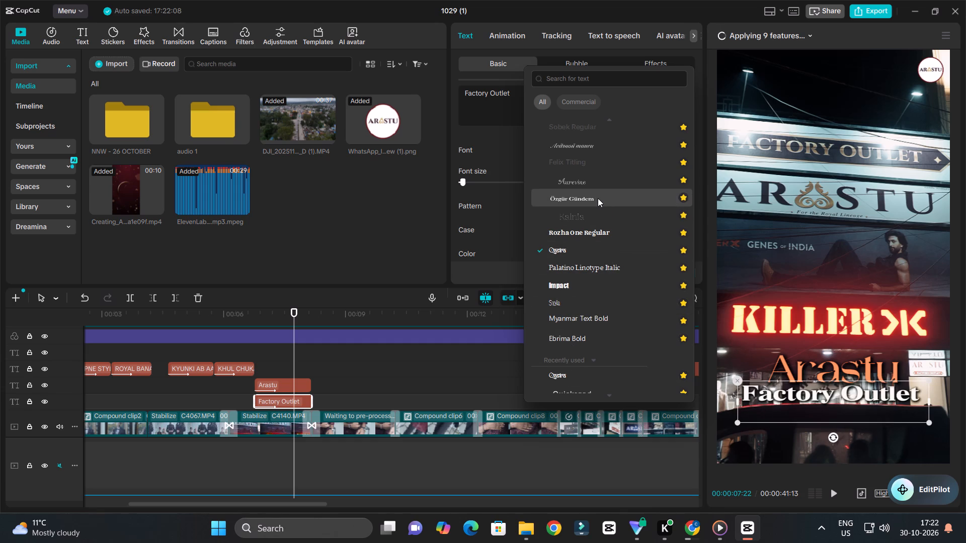
pyautogui.scroll(3, 598, 198)
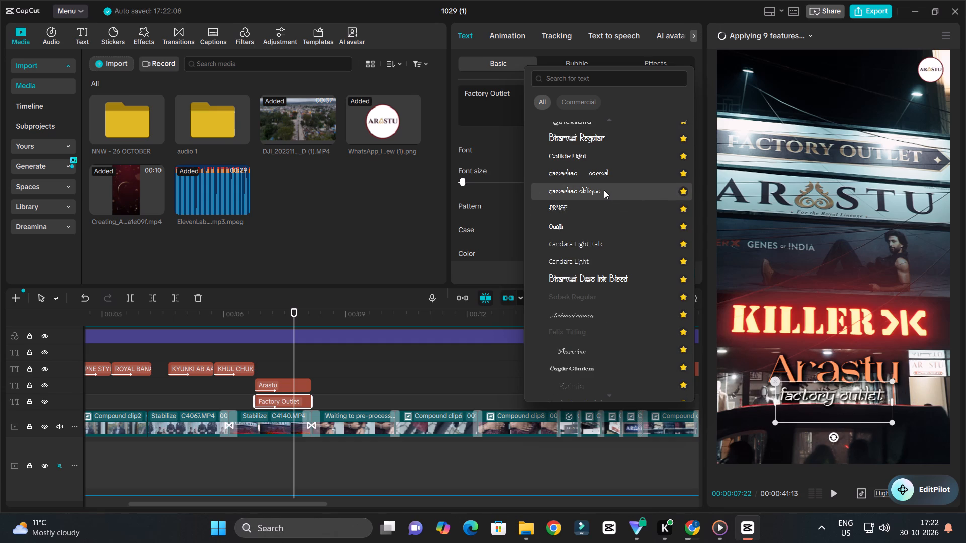
pyautogui.scroll(2, 604, 190)
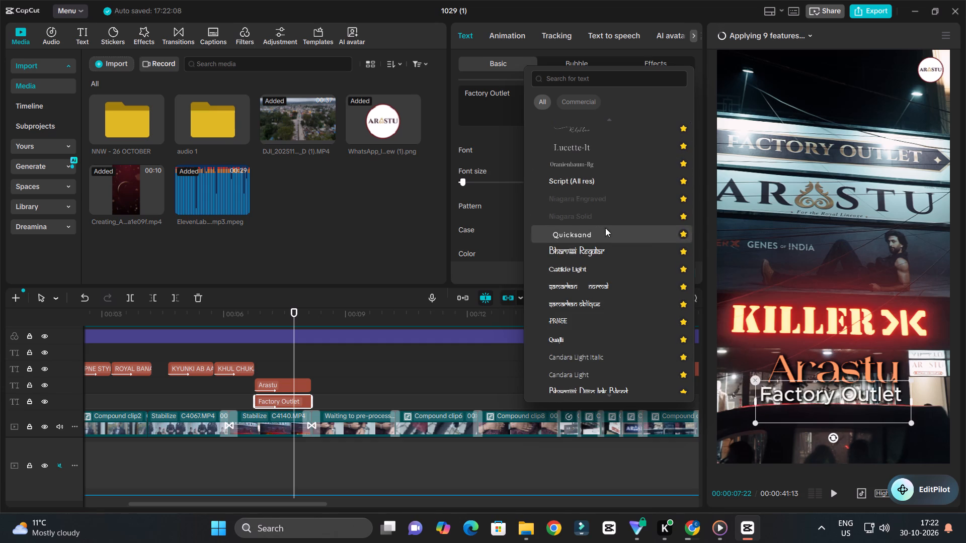
pyautogui.scroll(6, 599, 234)
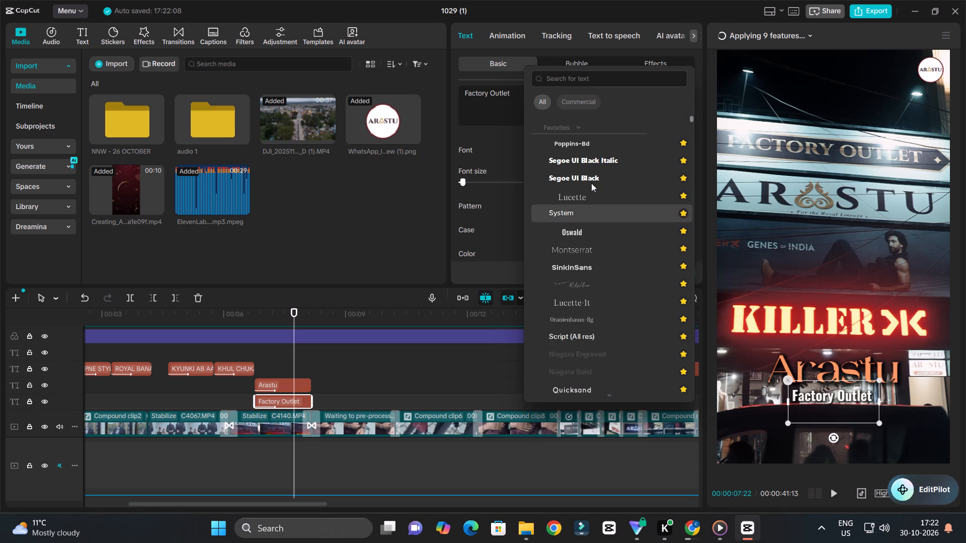
pyautogui.scroll(-2, 588, 236)
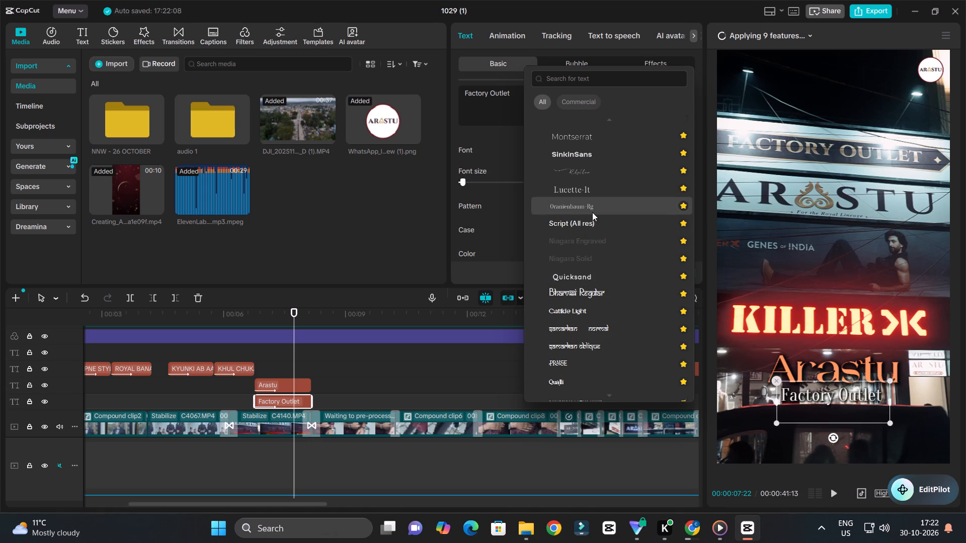
pyautogui.scroll(2, 592, 212)
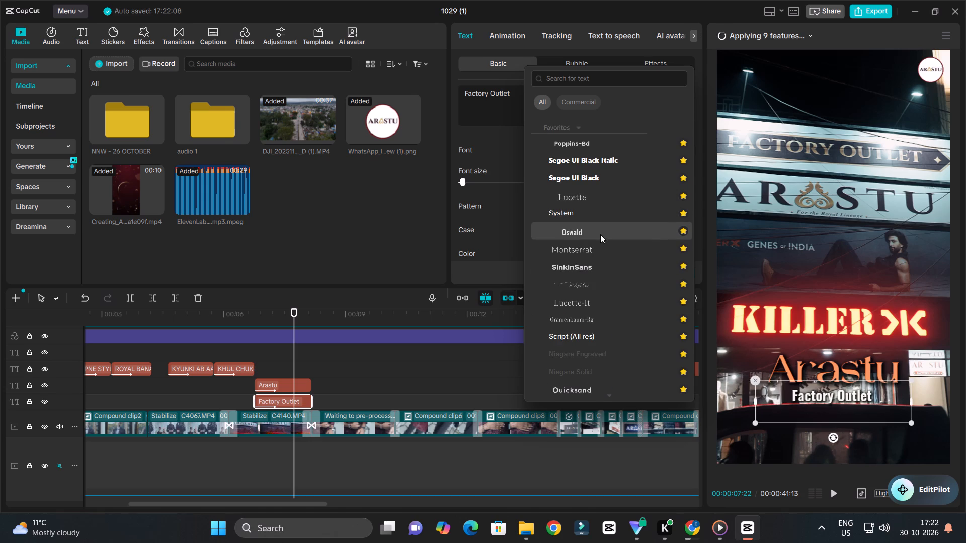
pyautogui.click(600, 234)
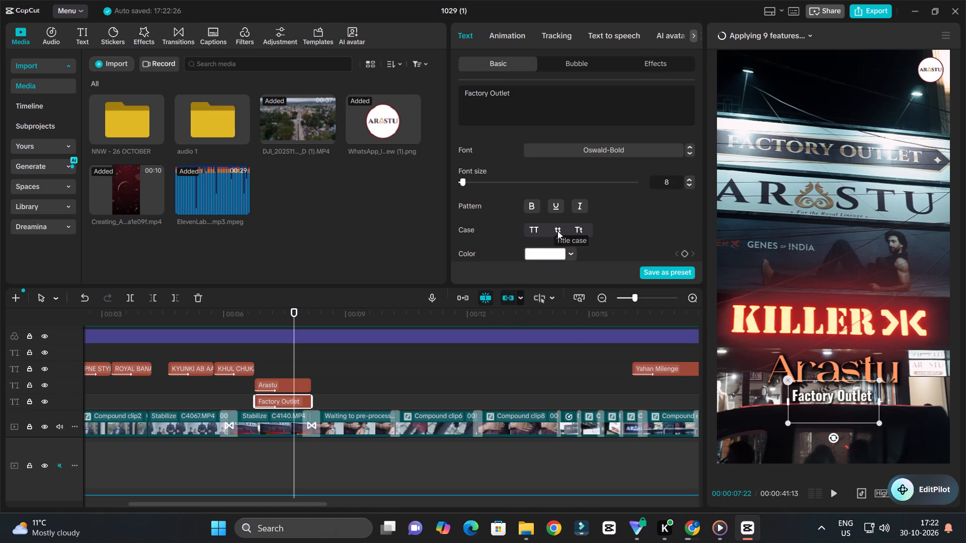
pyautogui.click(526, 229)
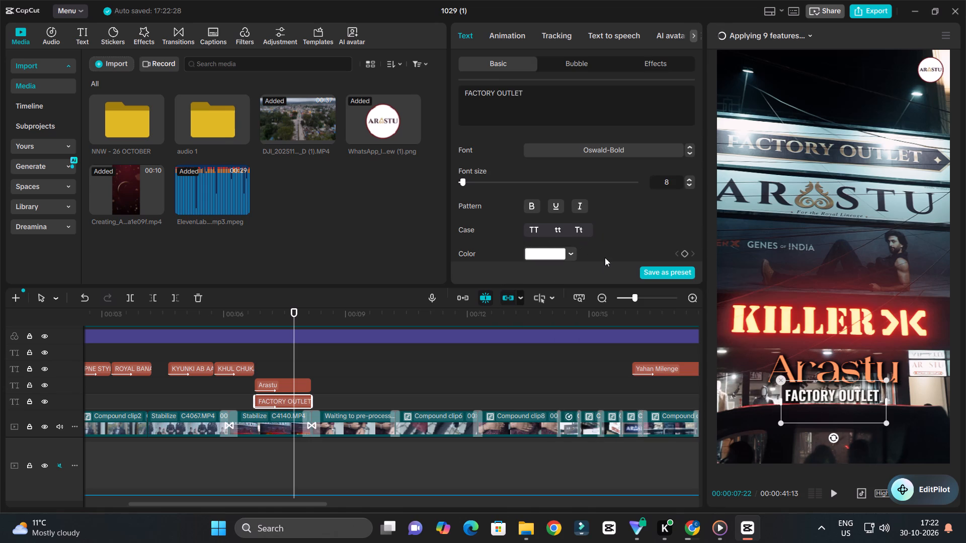
# Play the titles from 00:00:06:23 and enlarge the FACTORY OUTLET title slightly to suit the Arastu title's width.
pyautogui.click(256, 316)
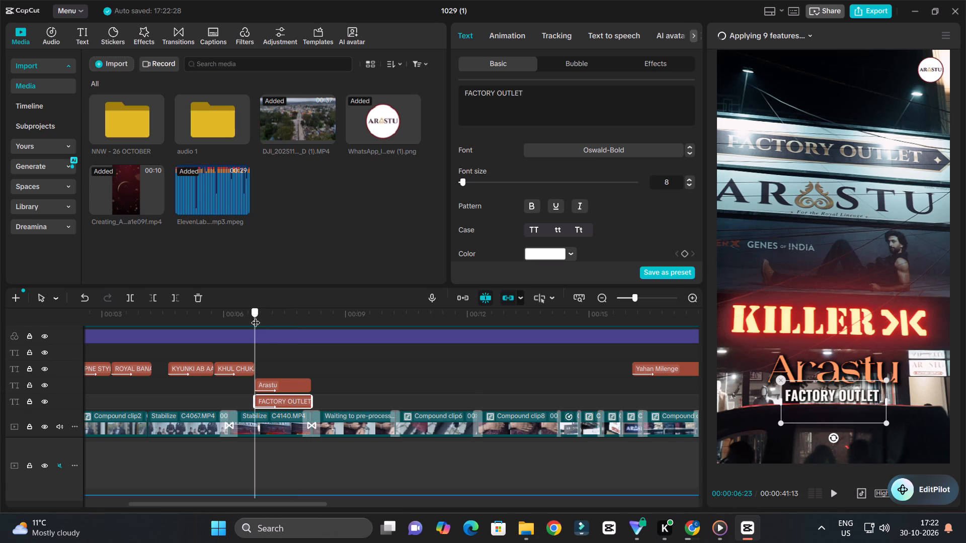
pyautogui.press('space')
pyautogui.keyDown('ctrl'); pyautogui.scroll(5, 414, 407); pyautogui.keyUp('ctrl')
pyautogui.press('space')
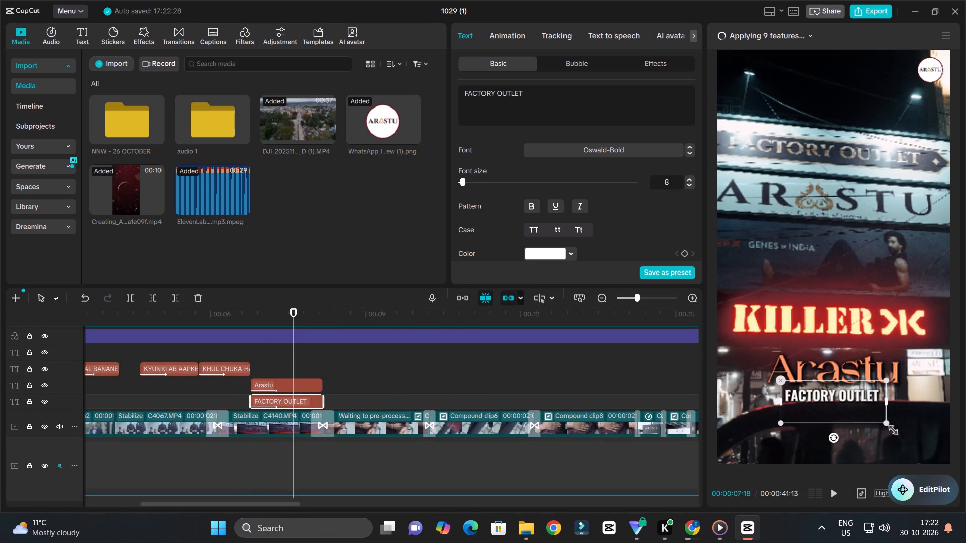
pyautogui.moveTo(887, 423); pyautogui.dragTo(897, 436)
pyautogui.click(870, 416)
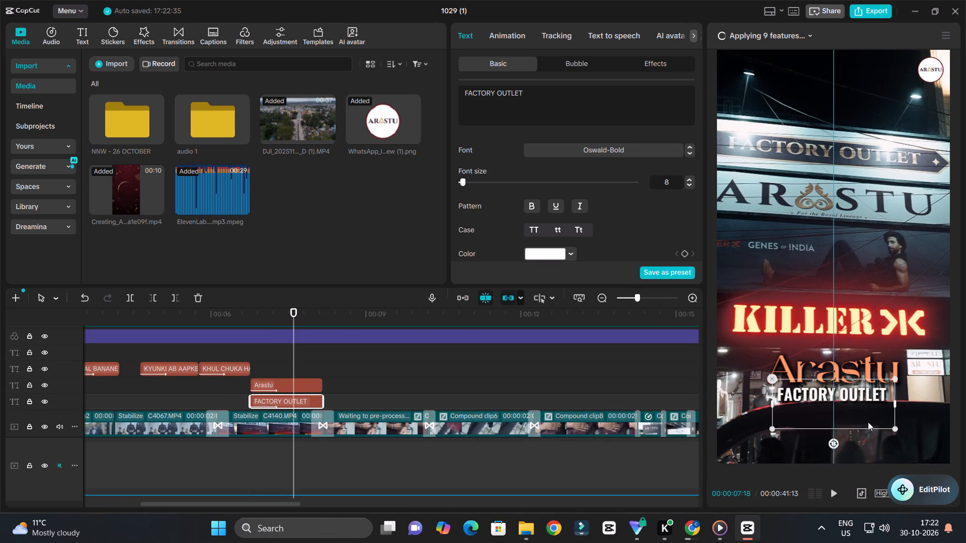
# Replay the section from just before the Arastu and FACTORY OUTLET titles to check how they animate.
pyautogui.press('space')
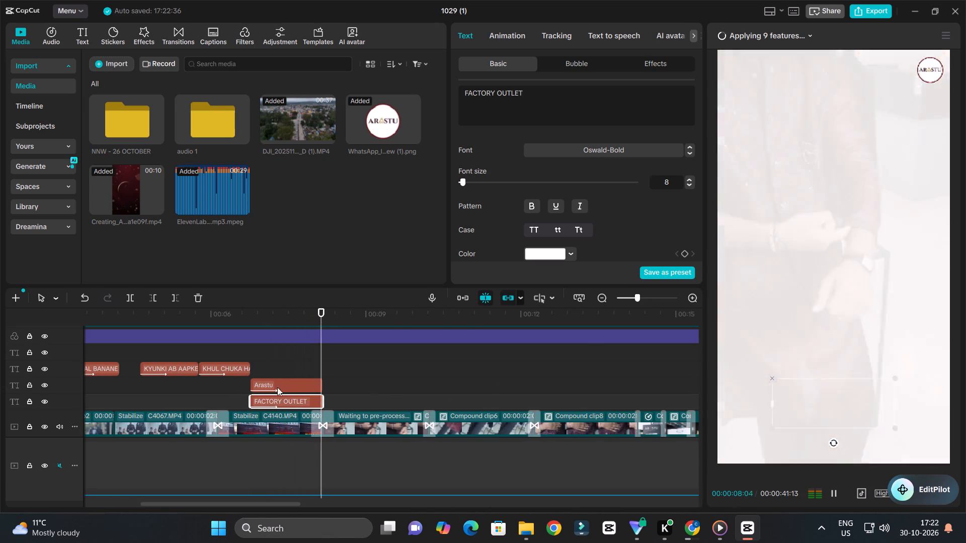
pyautogui.press('space')
pyautogui.click(240, 321)
pyautogui.press('space')
pyautogui.keyDown('ctrl'); pyautogui.scroll(3, 349, 380); pyautogui.keyUp('ctrl')
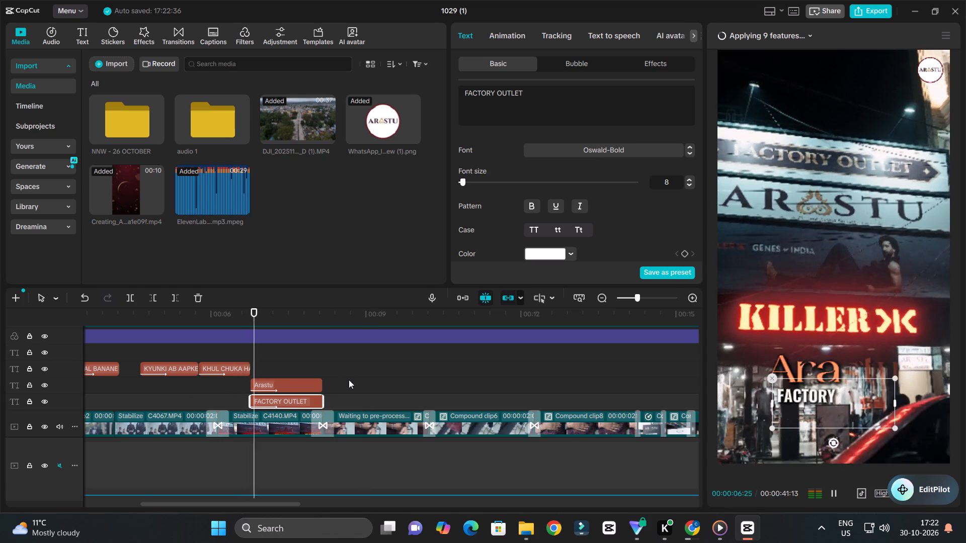
pyautogui.keyDown('ctrl'); pyautogui.scroll(-3, 349, 380); pyautogui.keyUp('ctrl')
pyautogui.keyDown('ctrl'); pyautogui.scroll(3, 350, 381); pyautogui.keyUp('ctrl')
pyautogui.press('space')
pyautogui.press('space')
pyautogui.keyDown('ctrl'); pyautogui.scroll(-8, 376, 391); pyautogui.keyUp('ctrl')
pyautogui.press('space')
# Save the project.
pyautogui.hotkey('ctrl', 's')
# Look through the list of features still being applied to the compound clips.
pyautogui.keyDown('ctrl'); pyautogui.scroll(-15, 376, 391); pyautogui.keyUp('ctrl')
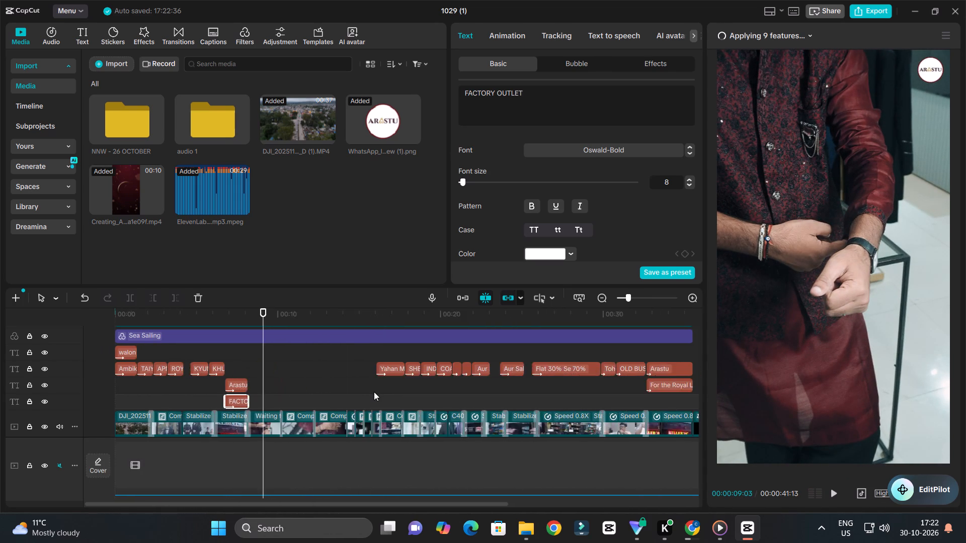
pyautogui.keyDown('ctrl'); pyautogui.scroll(-10, 374, 392); pyautogui.keyUp('ctrl')
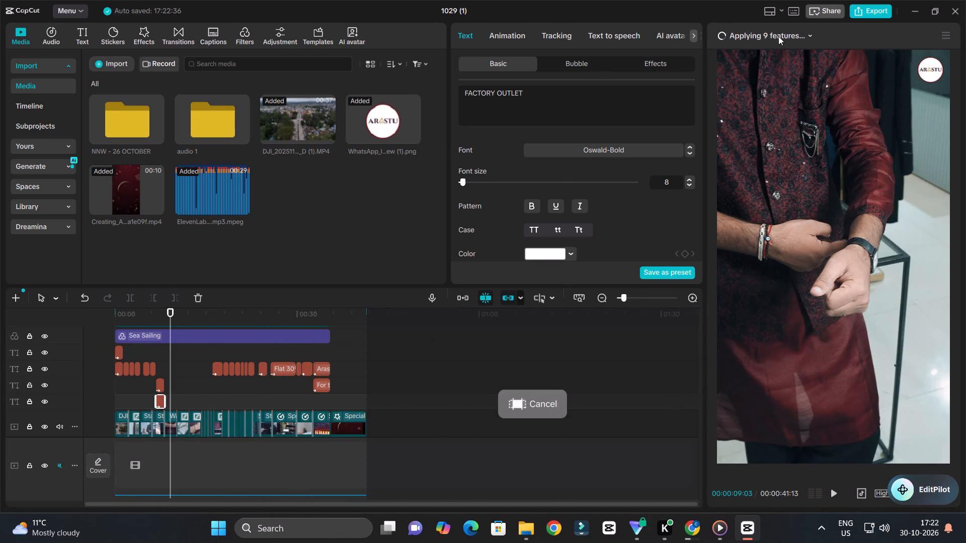
pyautogui.click(761, 39)
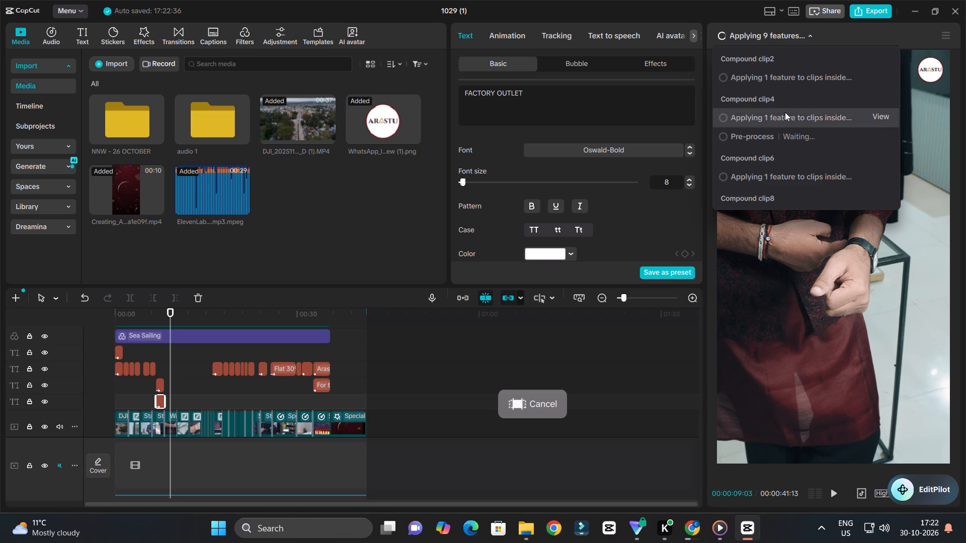
pyautogui.scroll(-18, 785, 113)
pyautogui.scroll(6, 778, 122)
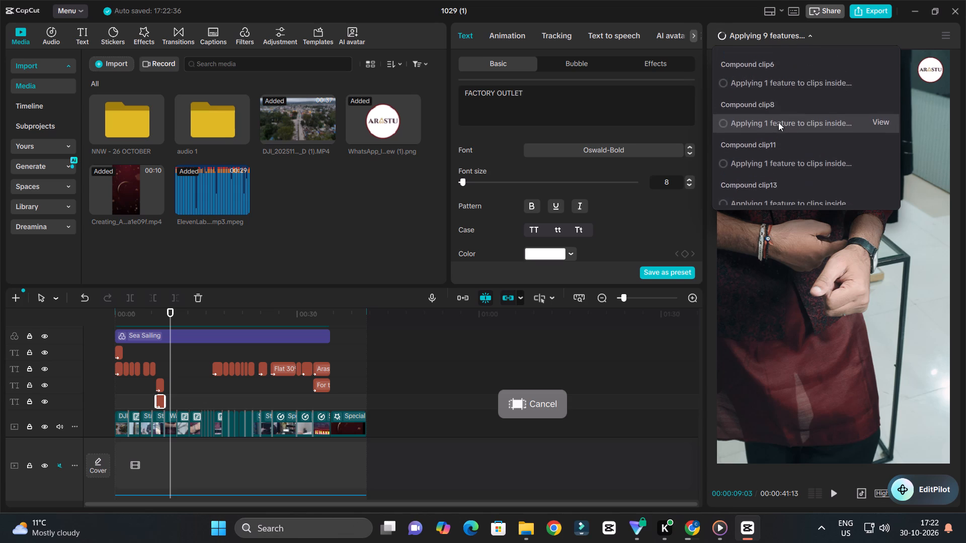
pyautogui.scroll(10, 778, 122)
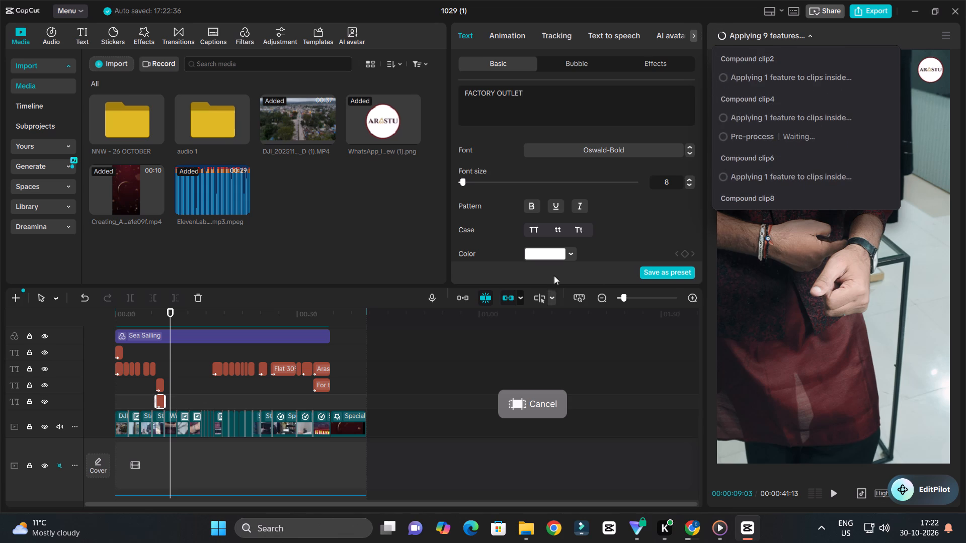
pyautogui.click(425, 383)
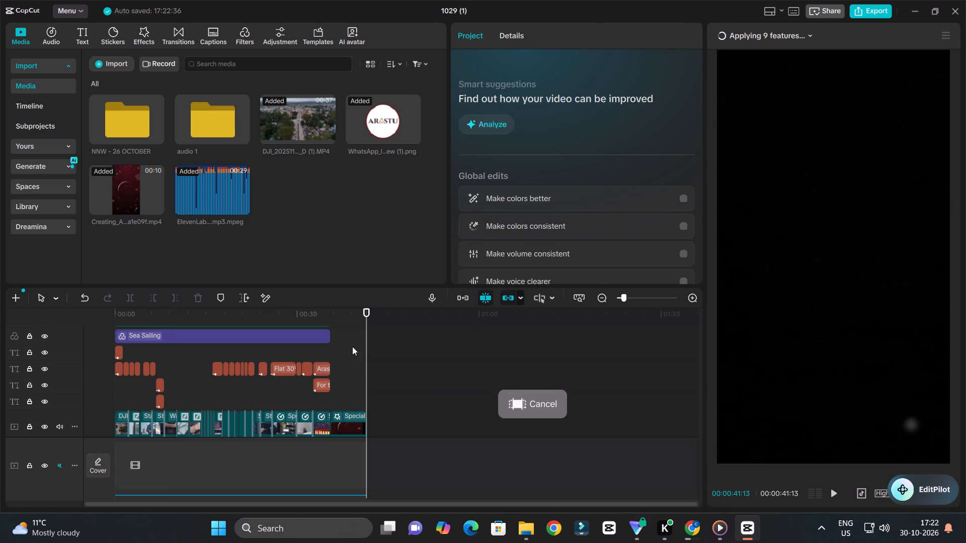
# Play the reel from its beginning through the KHUL CHUKA HAI caption to review the opening.
pyautogui.moveTo(340, 319); pyautogui.dragTo(0, 348)
pyautogui.press('space')
pyautogui.keyDown('ctrl'); pyautogui.scroll(4, 182, 365); pyautogui.keyUp('ctrl')
pyautogui.keyDown('ctrl'); pyautogui.scroll(-7, 182, 365); pyautogui.keyUp('ctrl')
pyautogui.scroll(4, 200, 370)
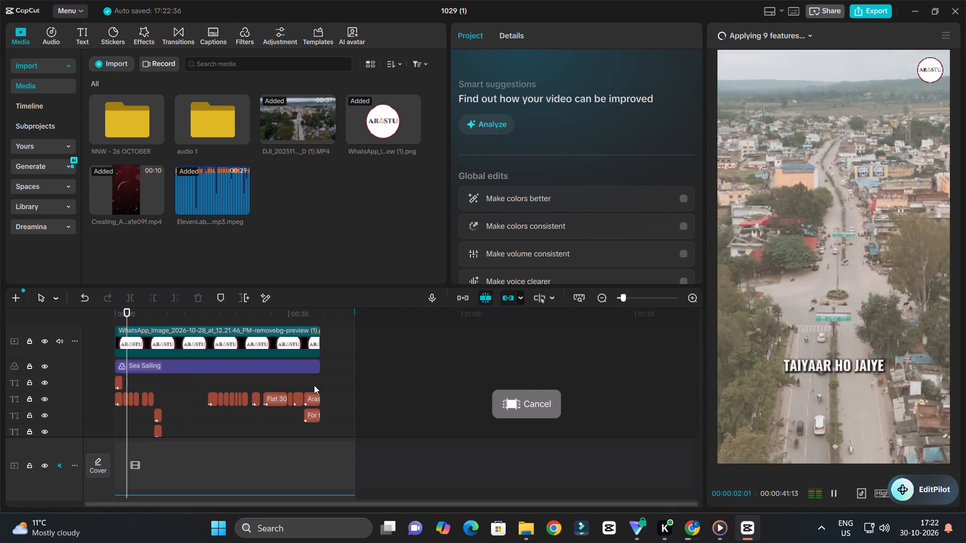
pyautogui.keyDown('ctrl'); pyautogui.scroll(4, 299, 387); pyautogui.keyUp('ctrl')
pyautogui.keyDown('ctrl'); pyautogui.scroll(-4, 300, 385); pyautogui.keyUp('ctrl')
pyautogui.keyDown('ctrl'); pyautogui.scroll(4, 302, 384); pyautogui.keyUp('ctrl')
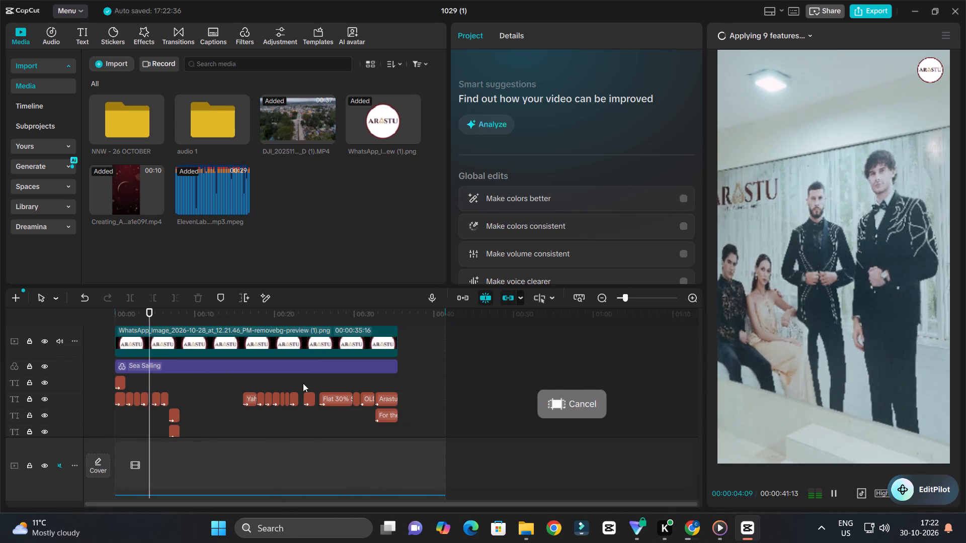
pyautogui.keyDown('ctrl'); pyautogui.scroll(4, 303, 383); pyautogui.keyUp('ctrl')
pyautogui.keyDown('ctrl'); pyautogui.scroll(-4, 303, 383); pyautogui.keyUp('ctrl')
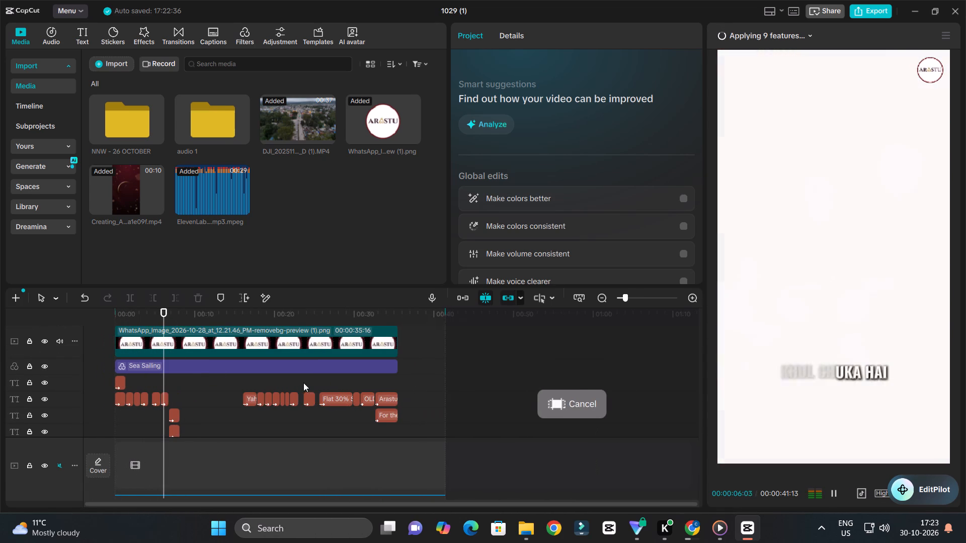
pyautogui.press('space')
# Check the list of features still being applied once more.
pyautogui.click(776, 33)
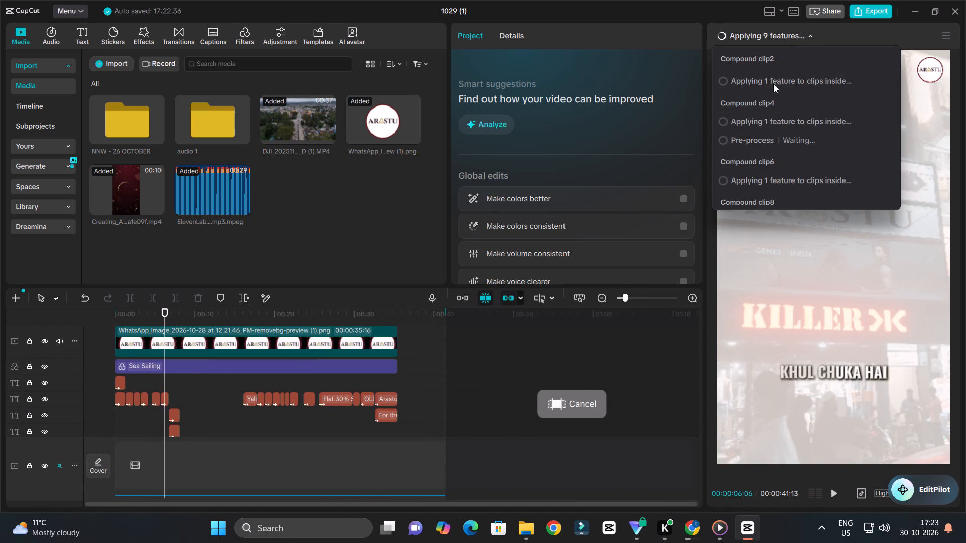
pyautogui.click(775, 45)
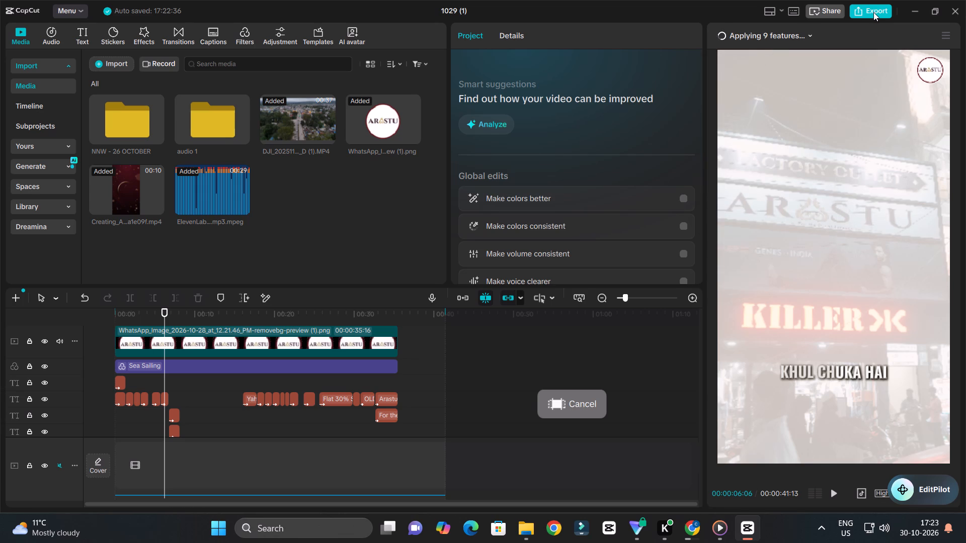
# Open the export settings and name the exported video ARASTU FACTORY OUTLET F.
pyautogui.click(873, 12)
pyautogui.moveTo(585, 111); pyautogui.dragTo(464, 111)
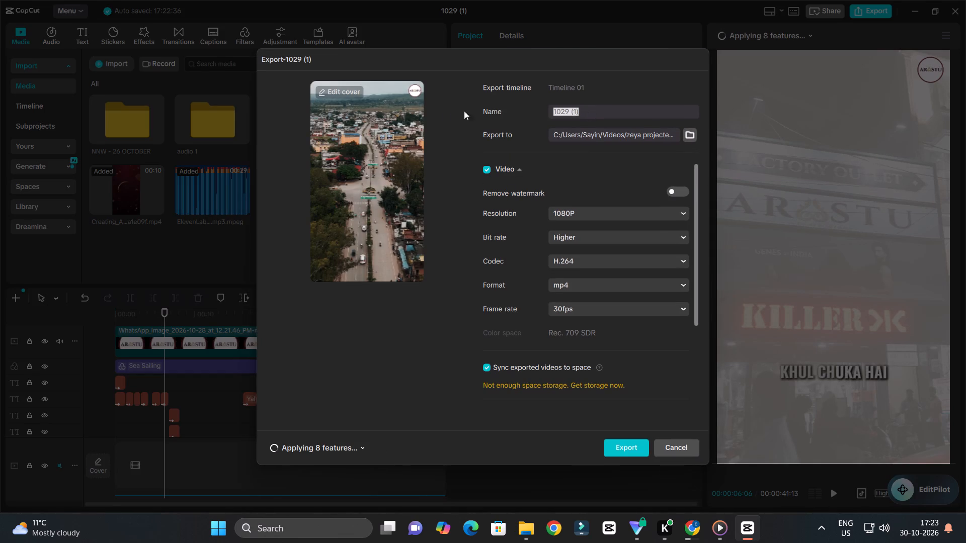
pyautogui.moveTo(464, 111); pyautogui.dragTo(445, 112)
pyautogui.write('ara')
pyautogui.press('BackSpace')
pyautogui.press('BackSpace')
pyautogui.press('BackSpace')
pyautogui.press('BackSpace')
pyautogui.press('BackSpace')
pyautogui.press('BackSpace')
pyautogui.press('BackSpace')
pyautogui.press('BackSpace')
pyautogui.press('BackSpace')
pyautogui.press('BackSpace')
pyautogui.press('BackSpace')
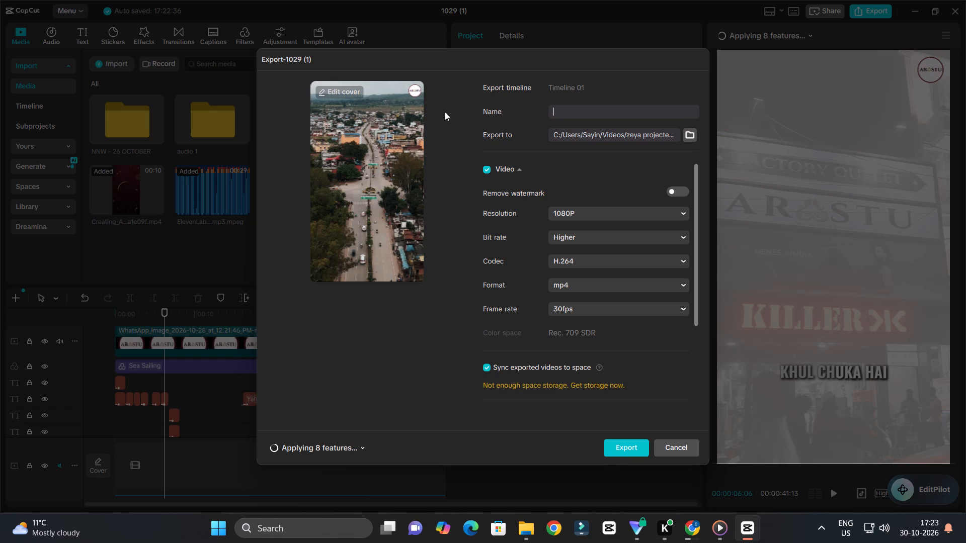
pyautogui.press('a')
pyautogui.press('e')
pyautogui.press('BackSpace')
pyautogui.write('RASTU')
pyautogui.press('space')
pyautogui.write('FAC')
pyautogui.write('TO')
pyautogui.write('RY')
pyautogui.press('space')
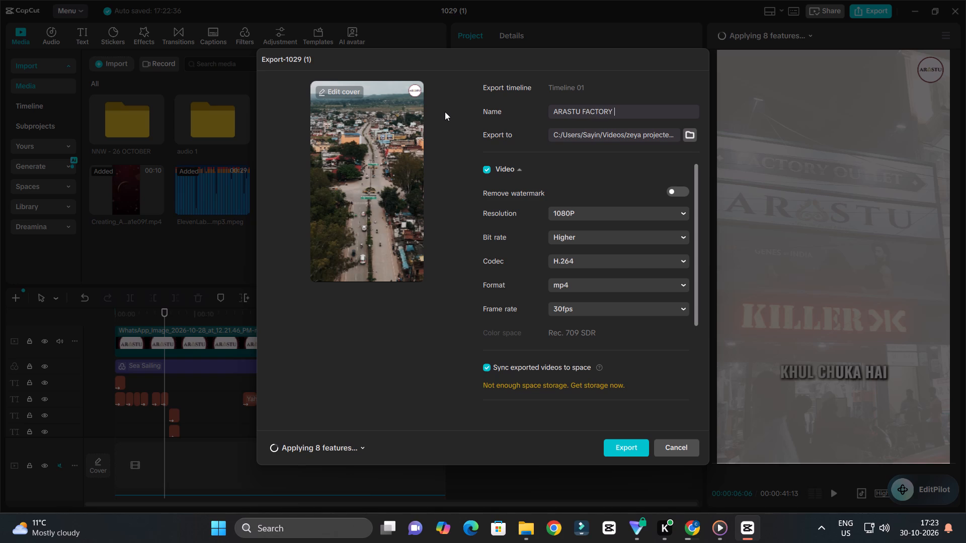
pyautogui.write('OUTL')
pyautogui.write('ET')
pyautogui.press('space')
pyautogui.press('f')
# Look through the list of features still being applied to the compound clips from the export settings.
pyautogui.click(336, 452)
pyautogui.scroll(-4, 348, 363)
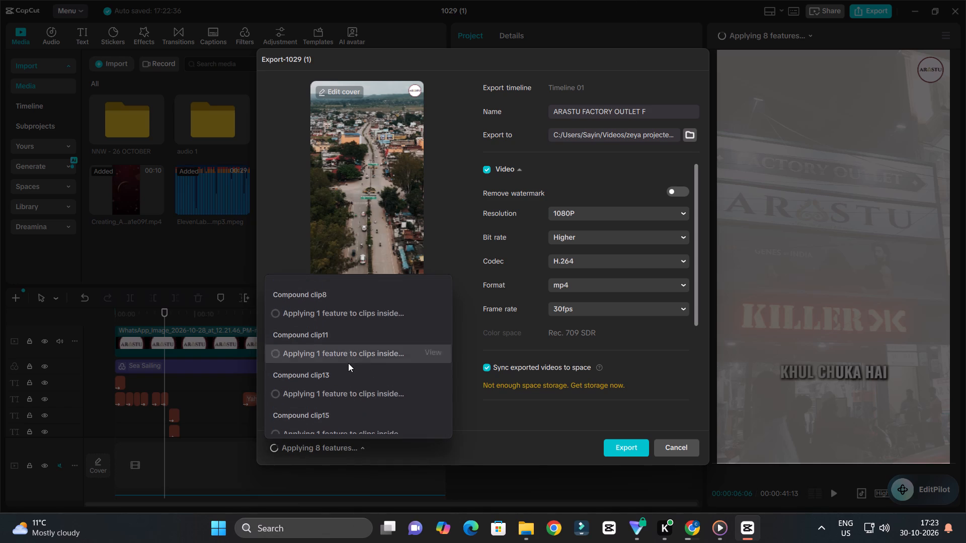
pyautogui.scroll(-9, 348, 363)
pyautogui.scroll(9, 348, 363)
pyautogui.scroll(-4, 348, 364)
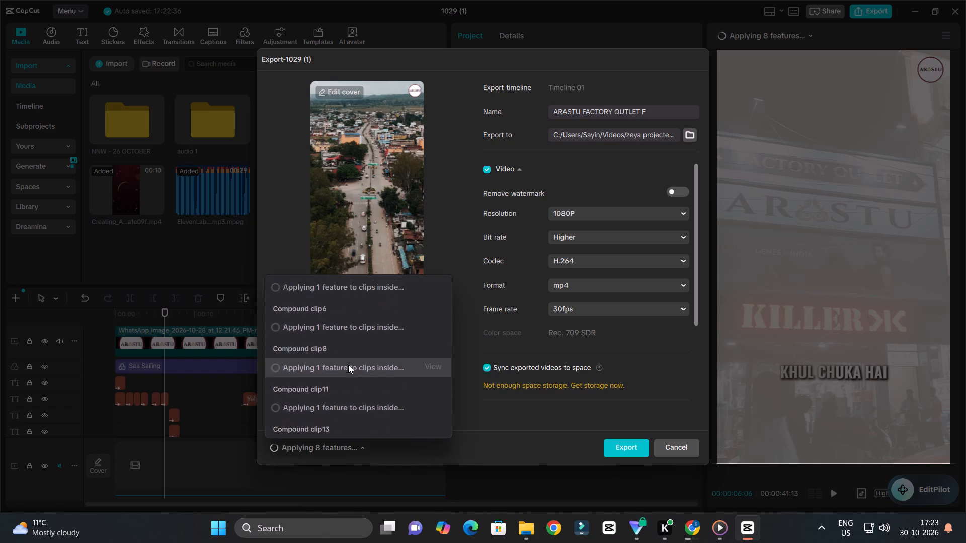
pyautogui.scroll(-4, 345, 382)
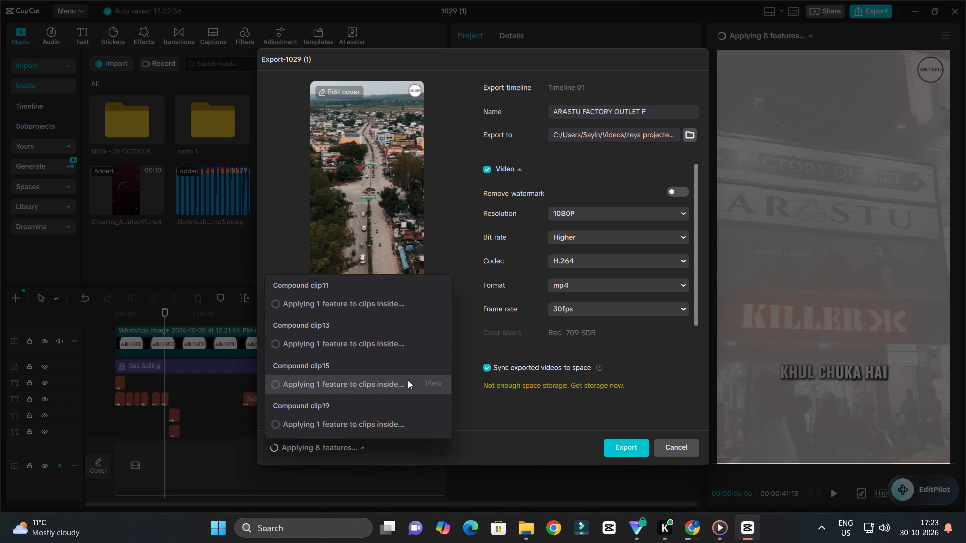
pyautogui.scroll(12, 403, 381)
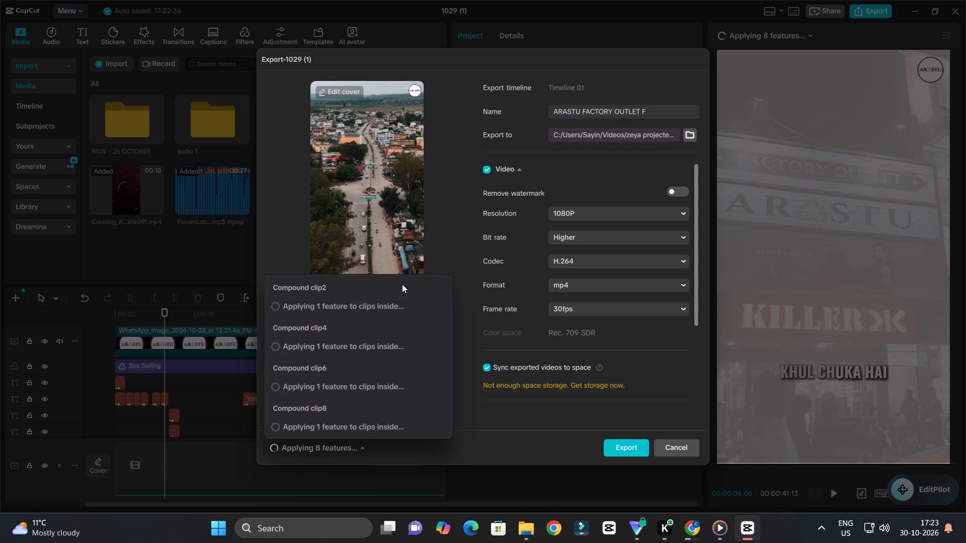
pyautogui.click(439, 210)
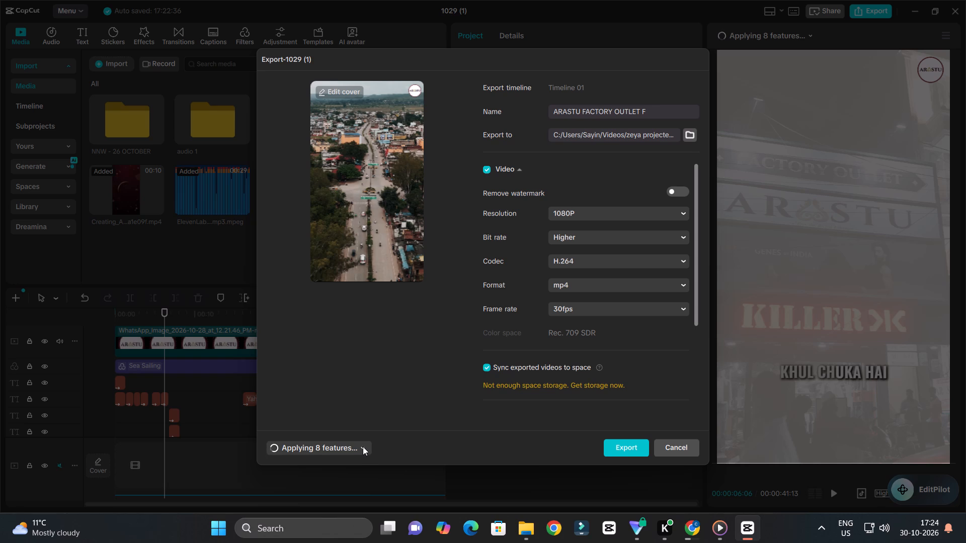
# Recheck the pending features in the export settings, going through the entries from Compound clip2 to Compound clip19.
pyautogui.click(363, 446)
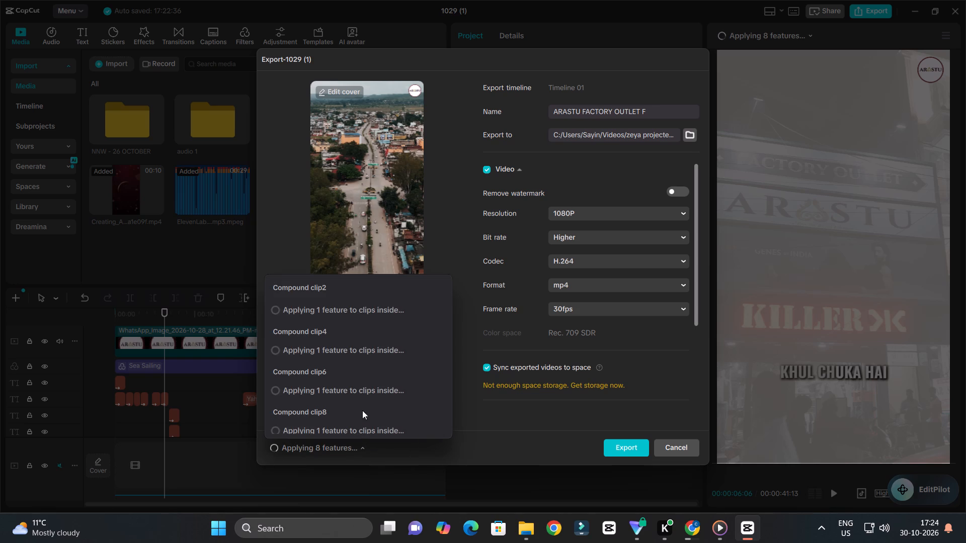
pyautogui.scroll(-15, 360, 397)
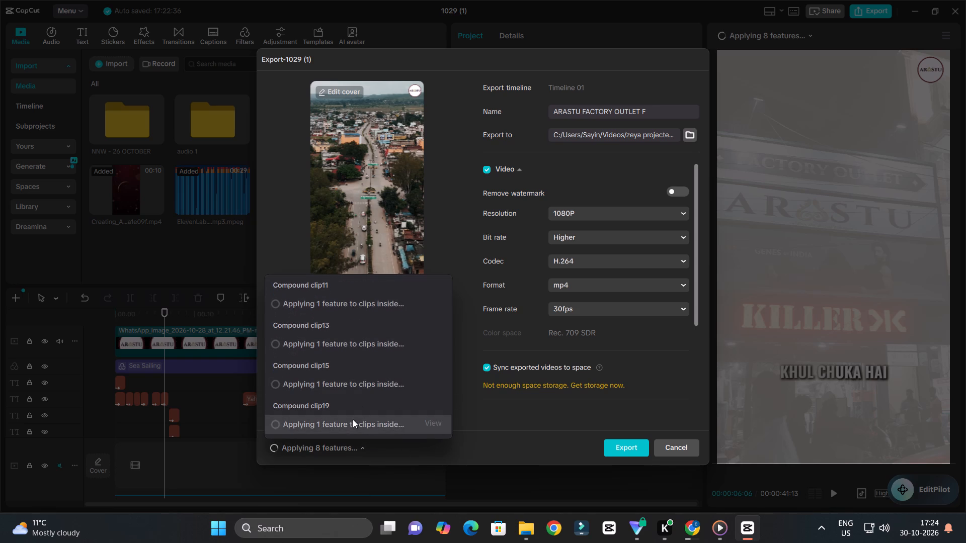
pyautogui.click(353, 419)
pyautogui.click(360, 395)
pyautogui.click(364, 385)
pyautogui.click(369, 353)
pyautogui.click(378, 312)
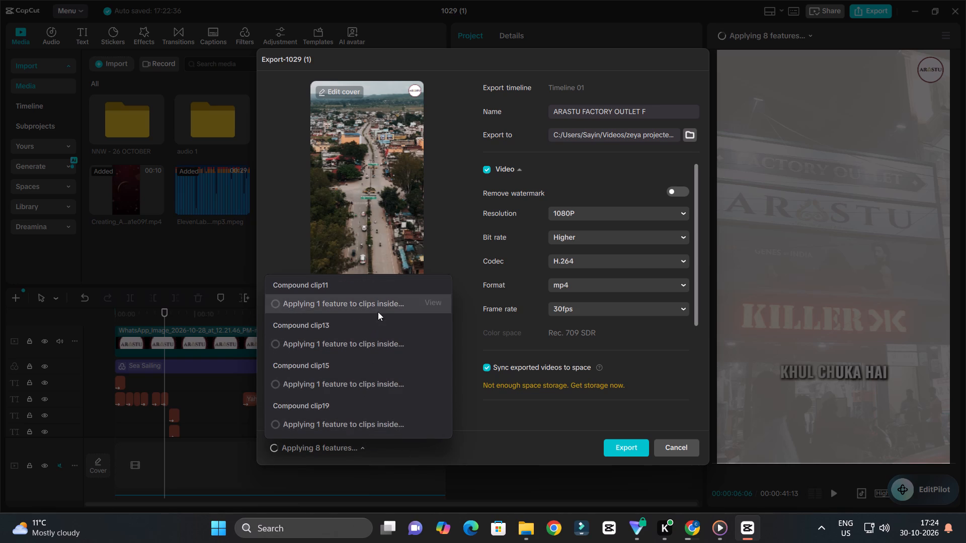
pyautogui.scroll(3, 370, 338)
pyautogui.click(364, 358)
pyautogui.click(368, 347)
pyautogui.moveTo(376, 321); pyautogui.dragTo(377, 314)
pyautogui.click(380, 307)
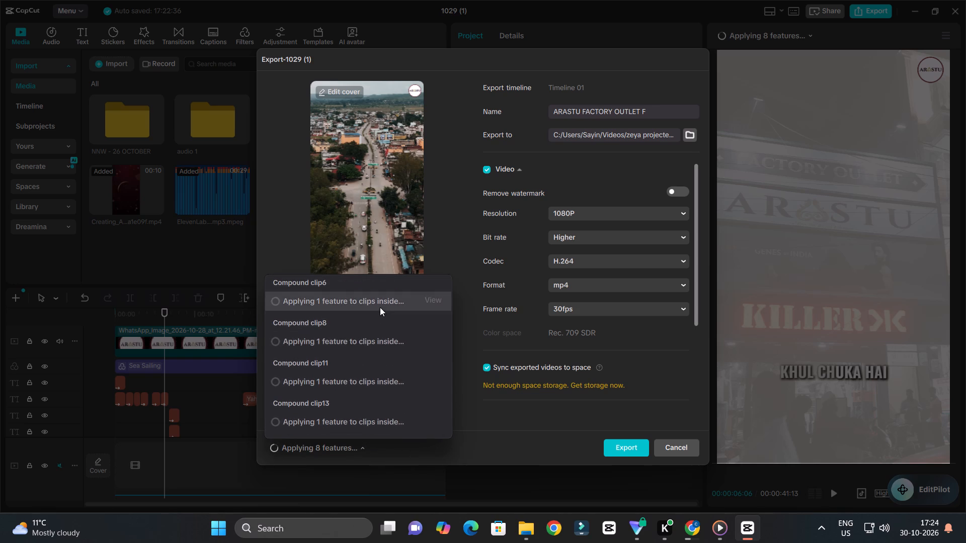
pyautogui.scroll(6, 378, 334)
pyautogui.click(384, 323)
pyautogui.click(384, 318)
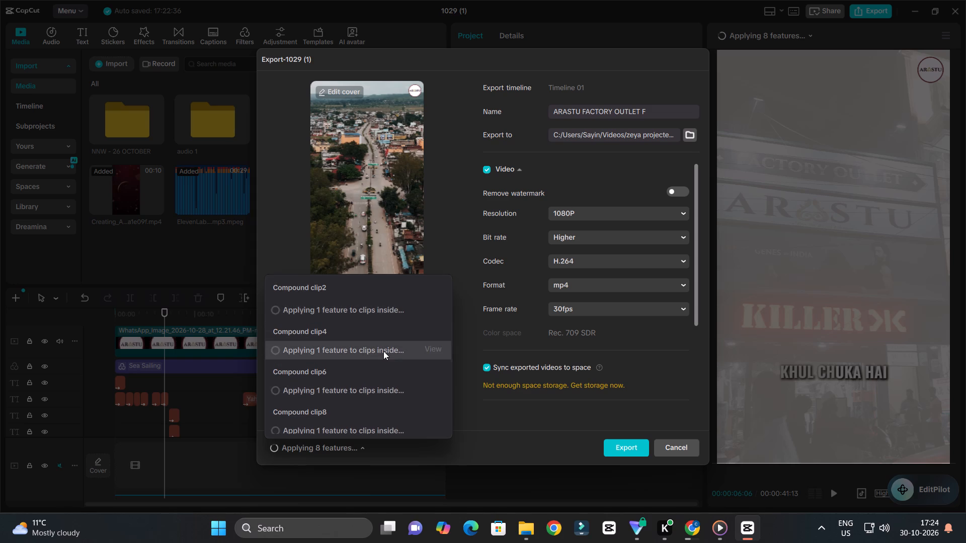
pyautogui.click(383, 351)
pyautogui.click(381, 384)
pyautogui.click(389, 413)
pyautogui.scroll(-3, 396, 399)
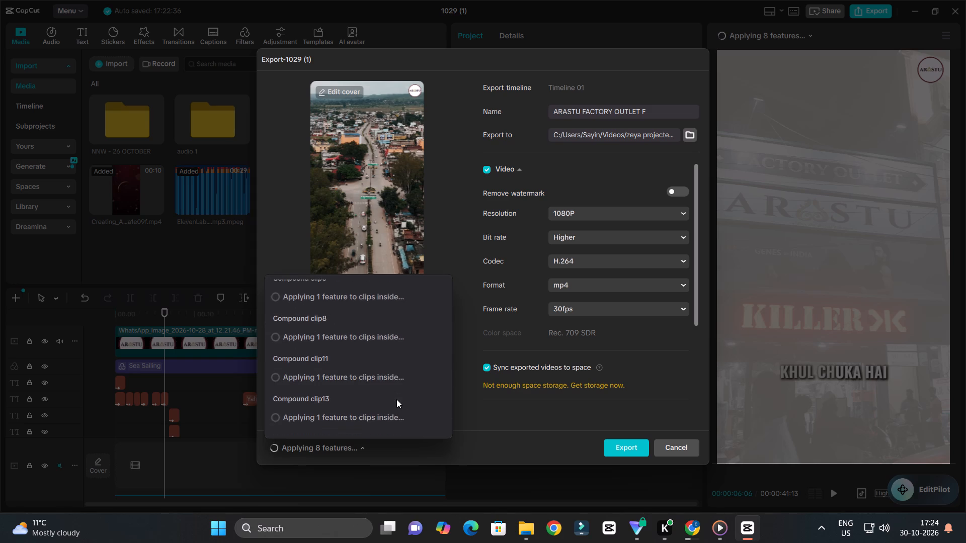
pyautogui.scroll(-3, 393, 402)
pyautogui.click(511, 416)
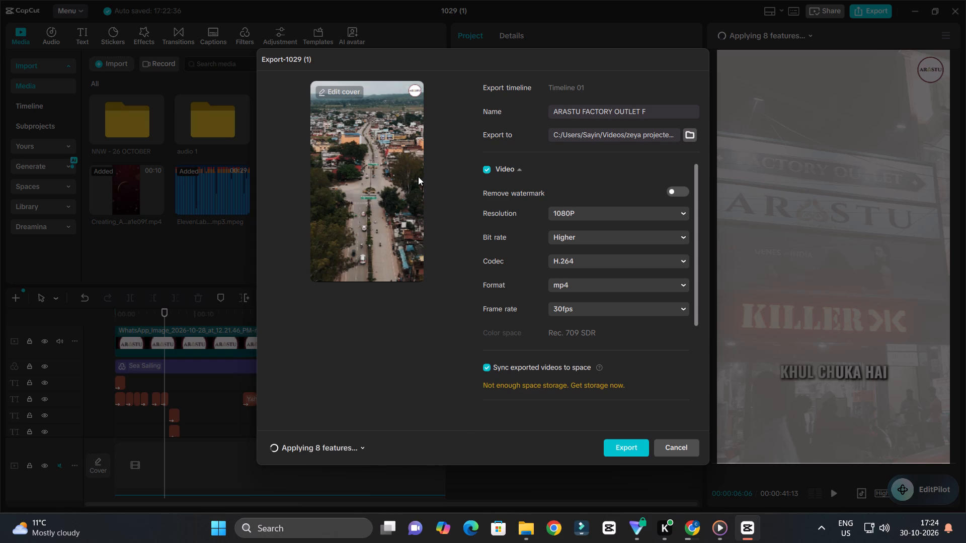
pyautogui.moveTo(418, 62); pyautogui.dragTo(472, 58)
# Copy the export name ARASTU FACTORY OUTLET F and leave the export settings without exporting.
pyautogui.moveTo(649, 111); pyautogui.dragTo(484, 98)
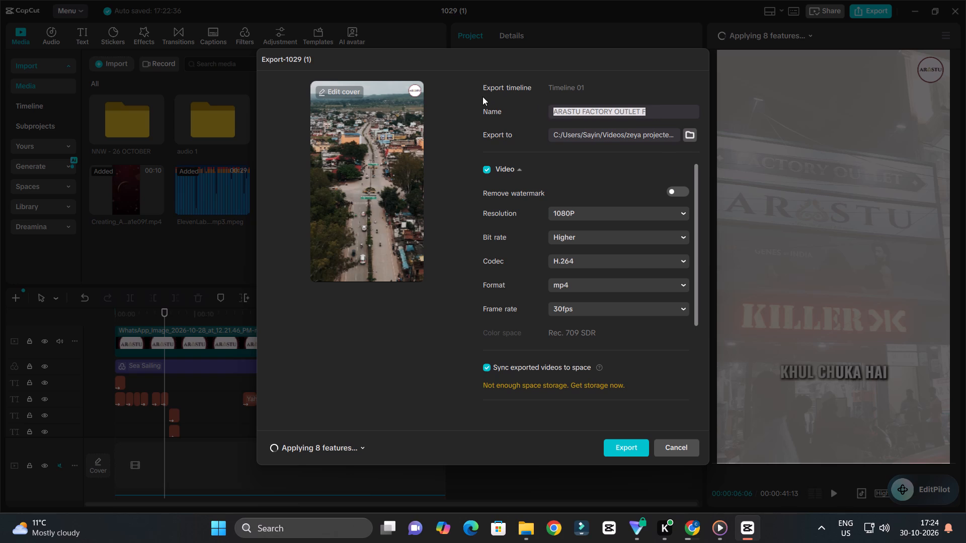
pyautogui.hotkey('ctrl', 'c')
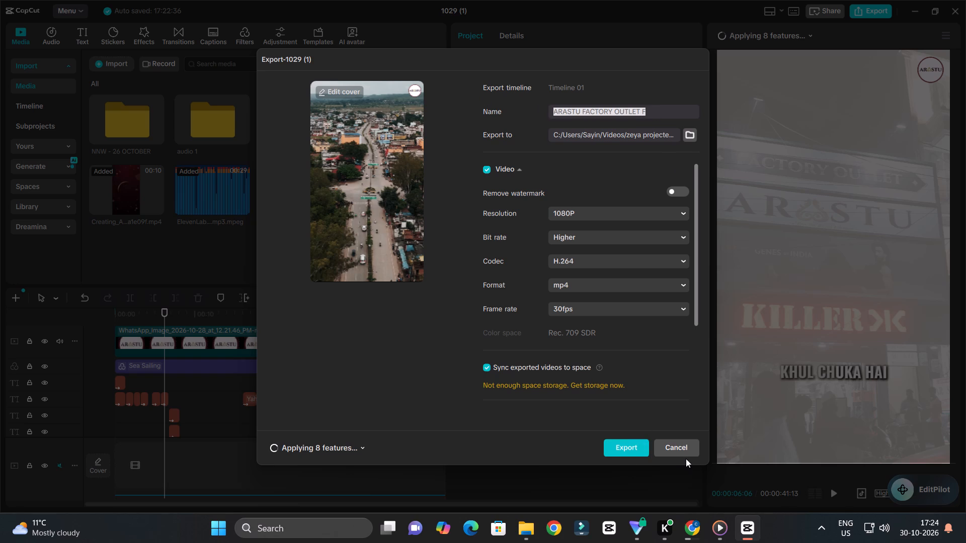
pyautogui.click(689, 453)
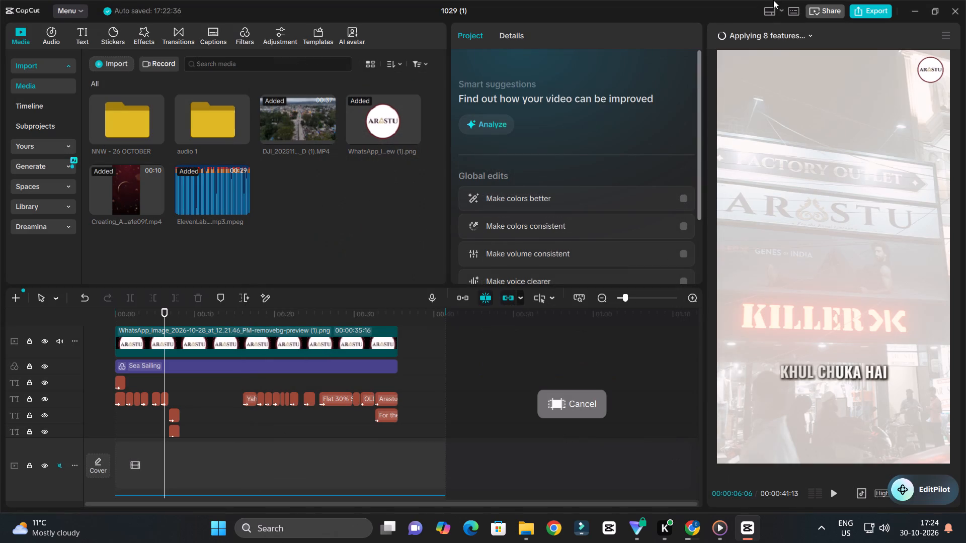
# Examine the list of features being applied to the compound clips from the preview area to follow the pre-processing.
pyautogui.click(792, 37)
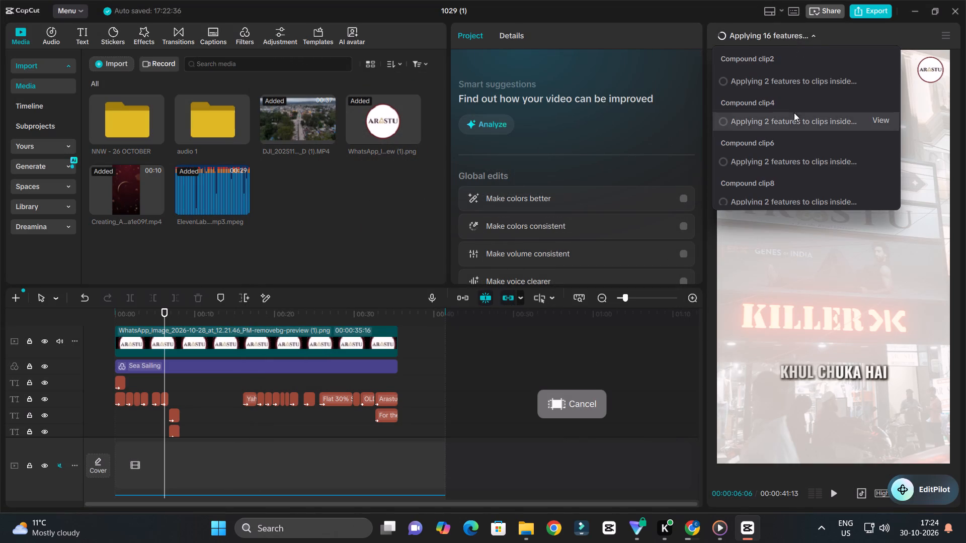
pyautogui.scroll(-9, 791, 118)
pyautogui.scroll(11, 784, 129)
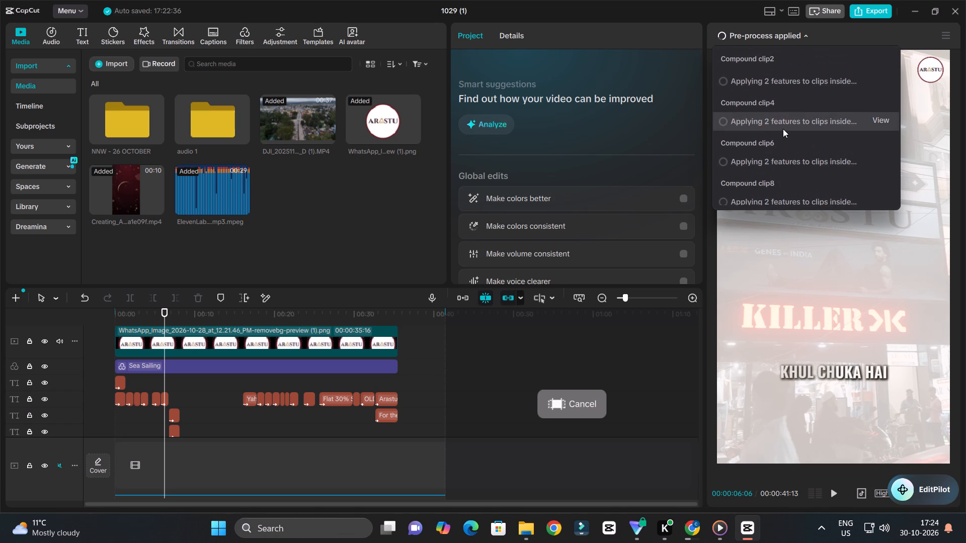
pyautogui.scroll(4, 783, 129)
pyautogui.scroll(-17, 782, 130)
pyautogui.scroll(13, 786, 133)
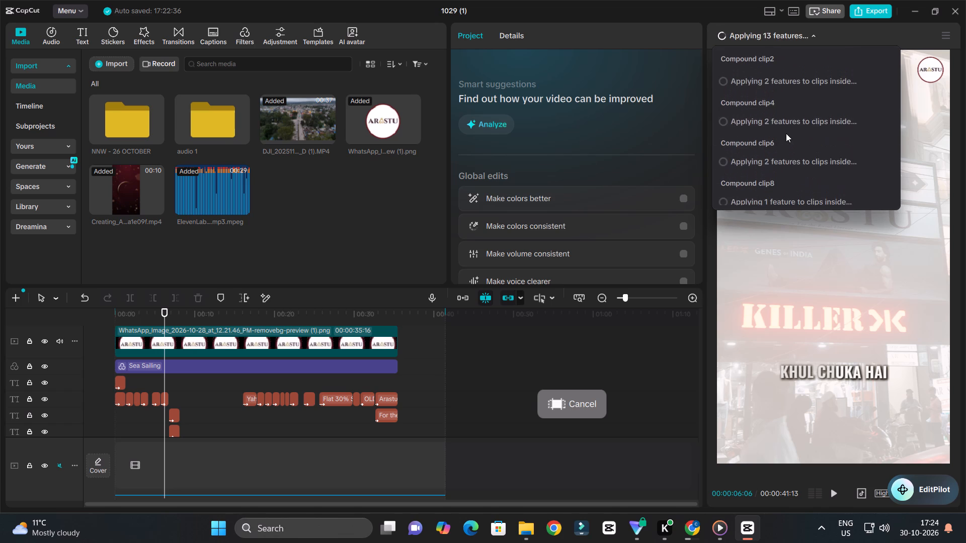
pyautogui.scroll(4, 786, 133)
pyautogui.scroll(-14, 786, 134)
pyautogui.scroll(4, 786, 135)
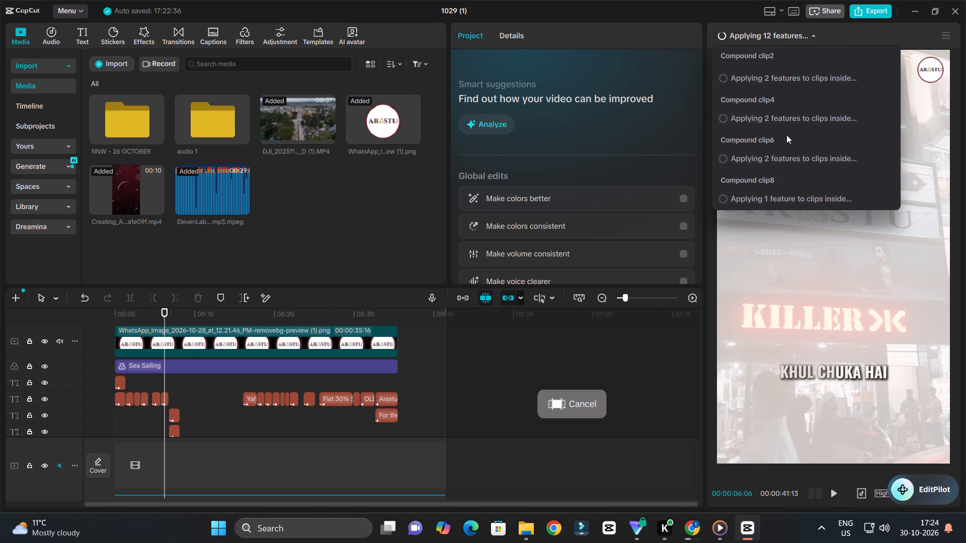
pyautogui.scroll(7, 786, 135)
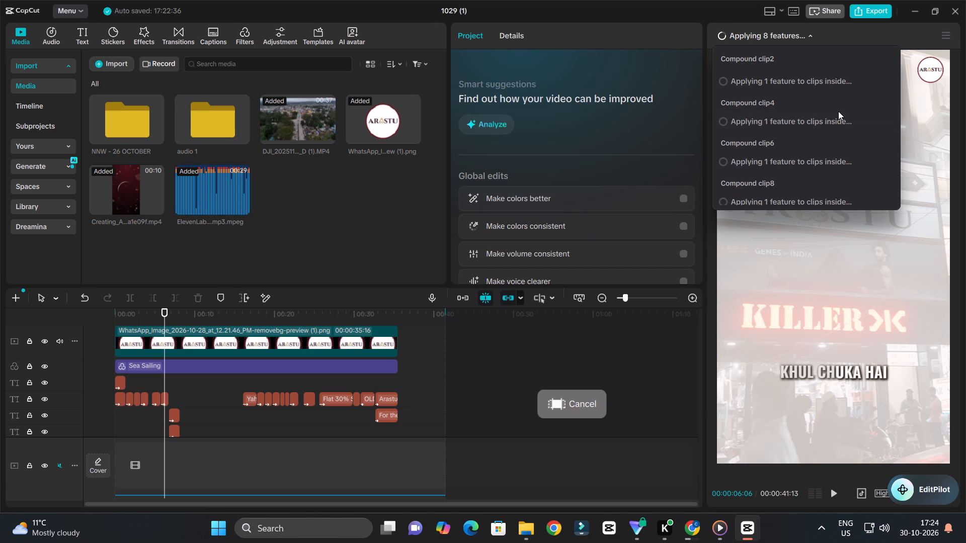
pyautogui.scroll(-4, 836, 119)
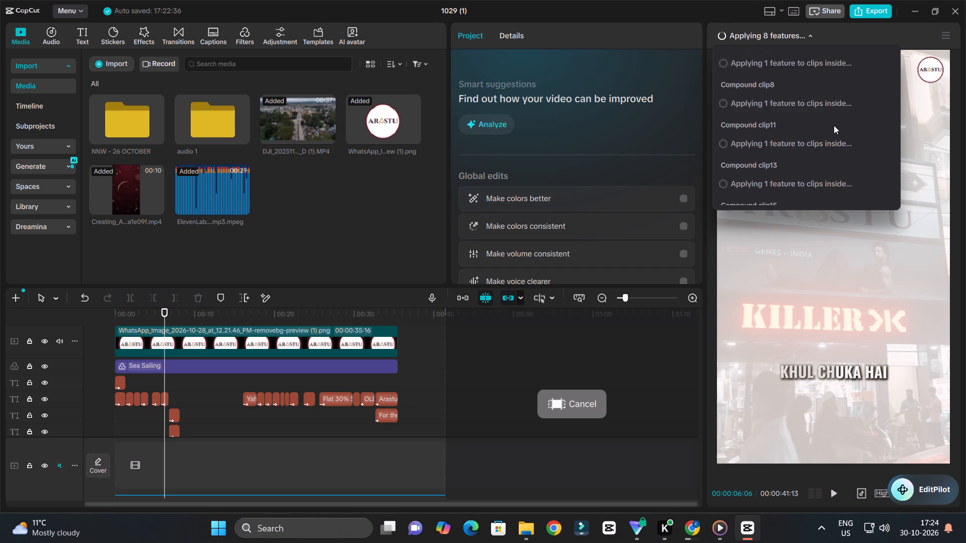
pyautogui.scroll(8, 834, 125)
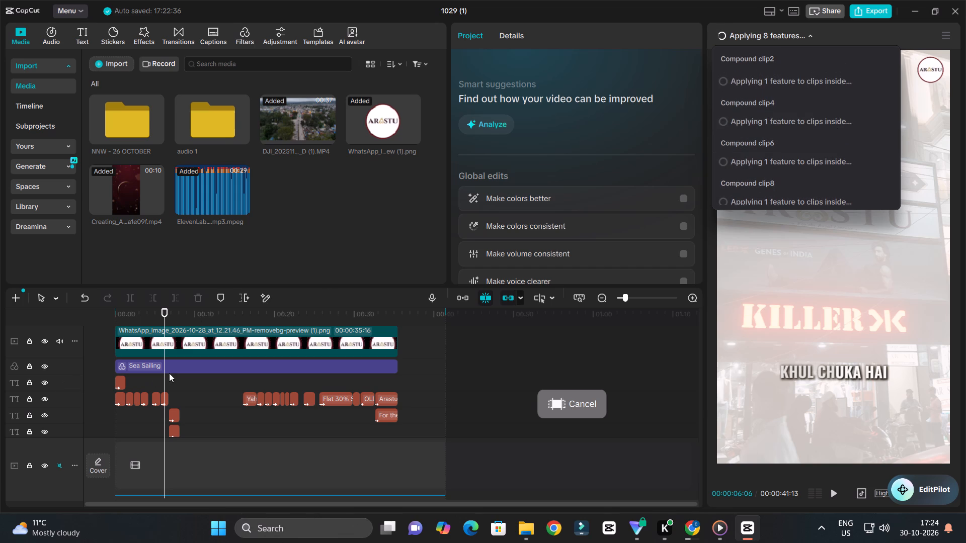
# Examine the video settings of clip C4140.MP4 under the Arastu title, including its stabilization option.
pyautogui.scroll(4, 194, 394)
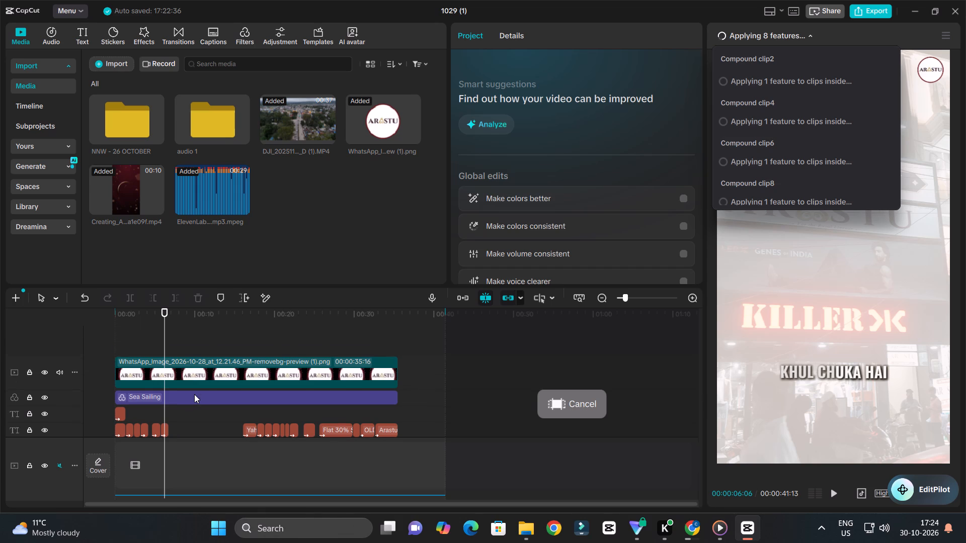
pyautogui.scroll(-10, 194, 394)
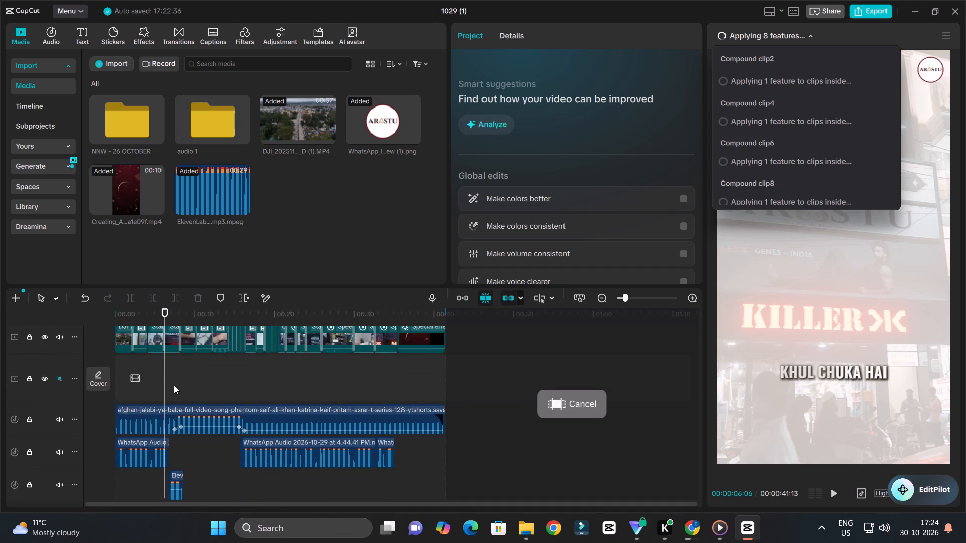
pyautogui.keyDown('ctrl'); pyautogui.scroll(8, 173, 391); pyautogui.keyUp('ctrl')
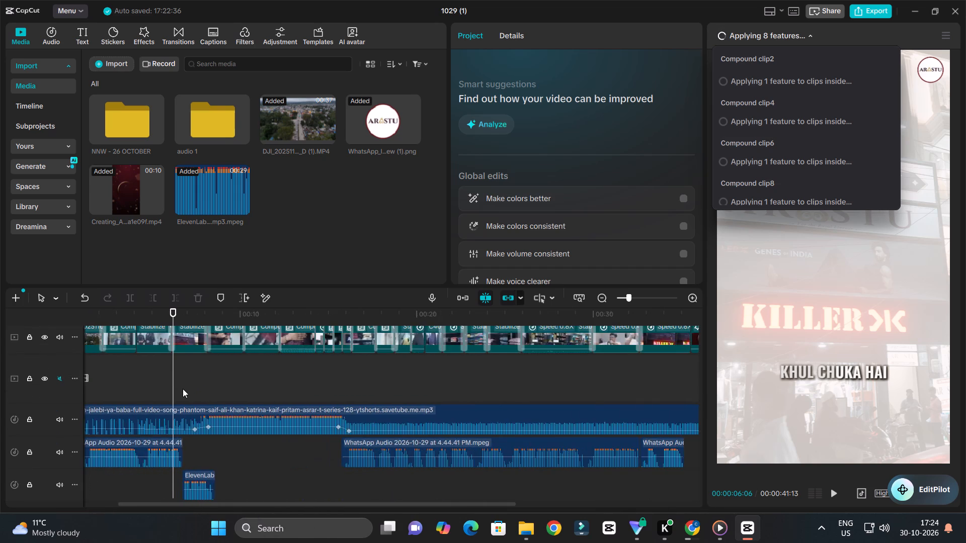
pyautogui.keyDown('ctrl'); pyautogui.scroll(11, 183, 389); pyautogui.keyUp('ctrl')
pyautogui.click(192, 389)
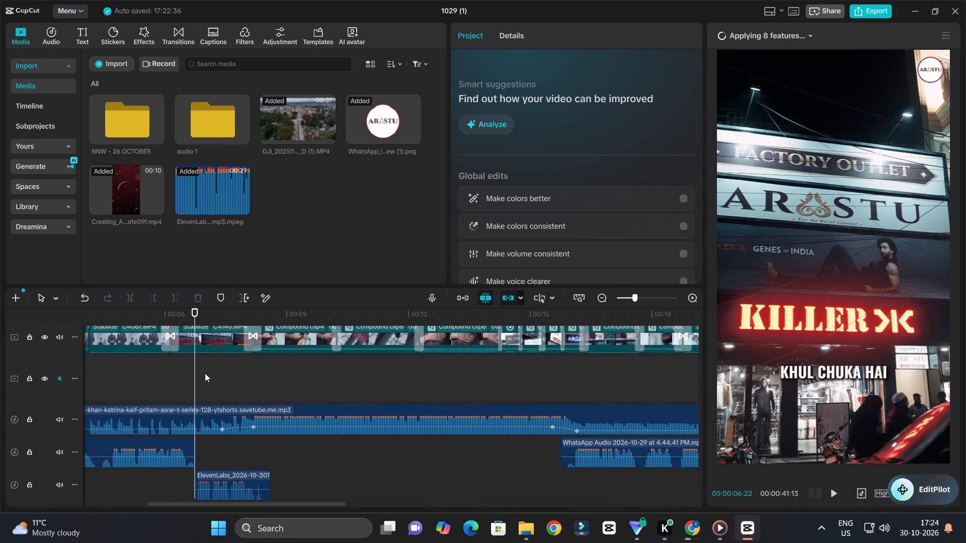
pyautogui.click(218, 342)
pyautogui.scroll(-3, 509, 168)
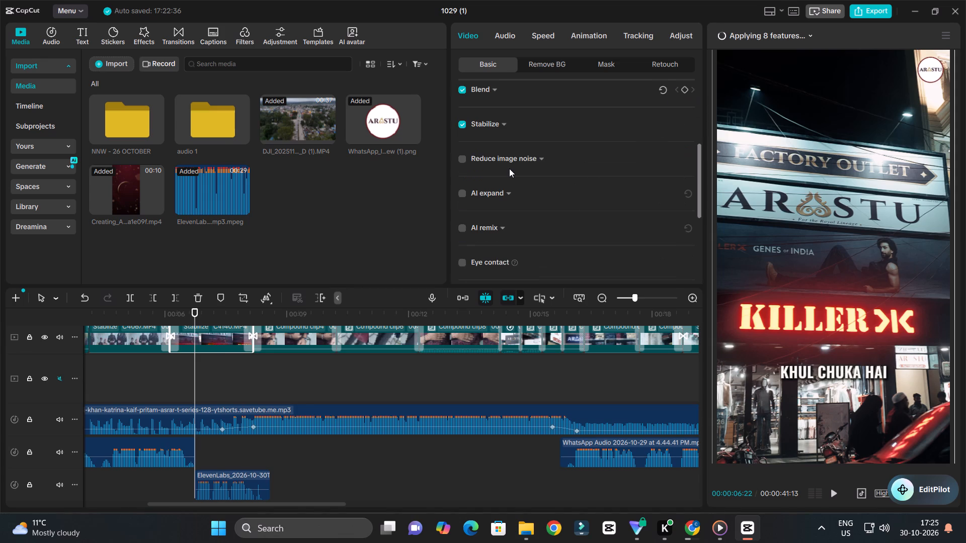
pyautogui.scroll(-4, 509, 169)
pyautogui.scroll(4, 509, 169)
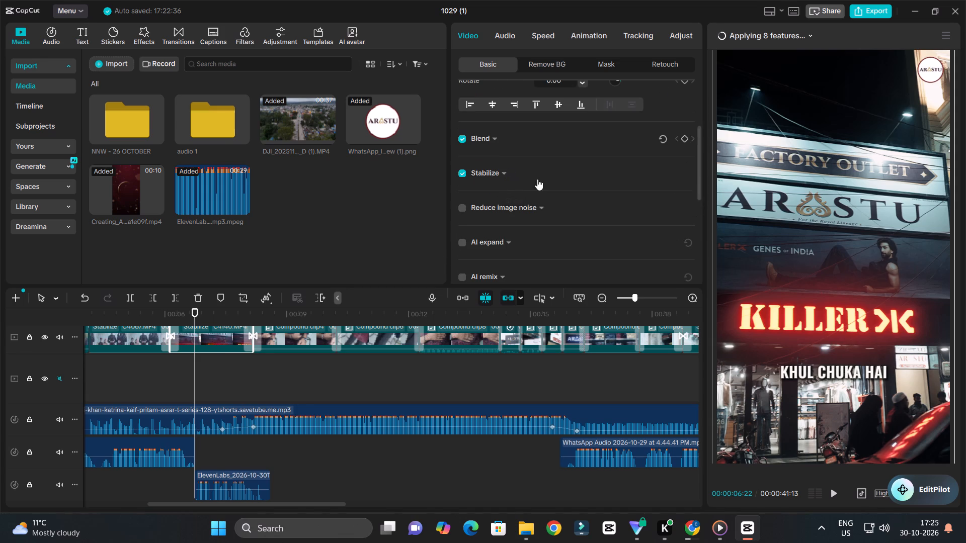
pyautogui.scroll(3, 221, 349)
# Inspect the speed curve and Smooth slow-mo settings of the clip inside Compound clip4, and return to the main timeline.
pyautogui.click(288, 384)
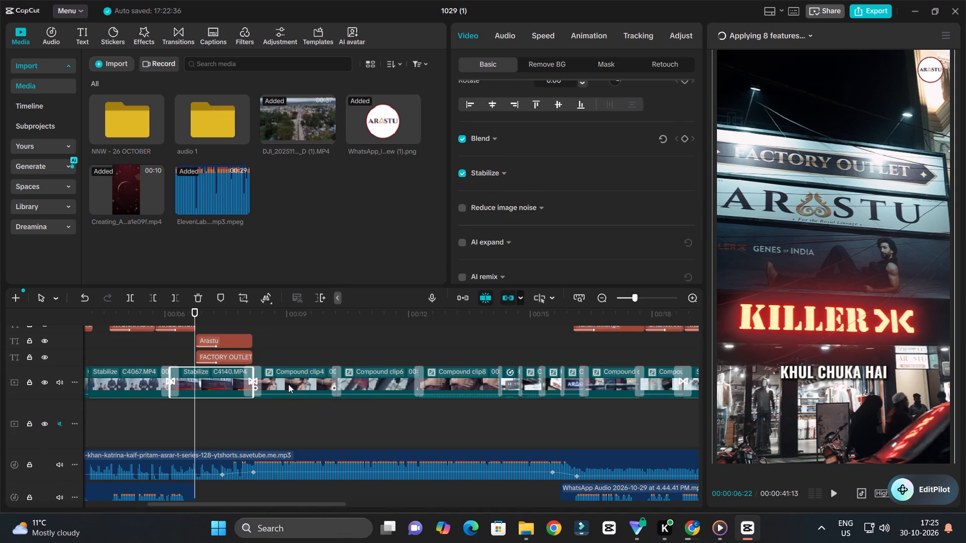
pyautogui.moveTo(276, 320); pyautogui.dragTo(304, 340)
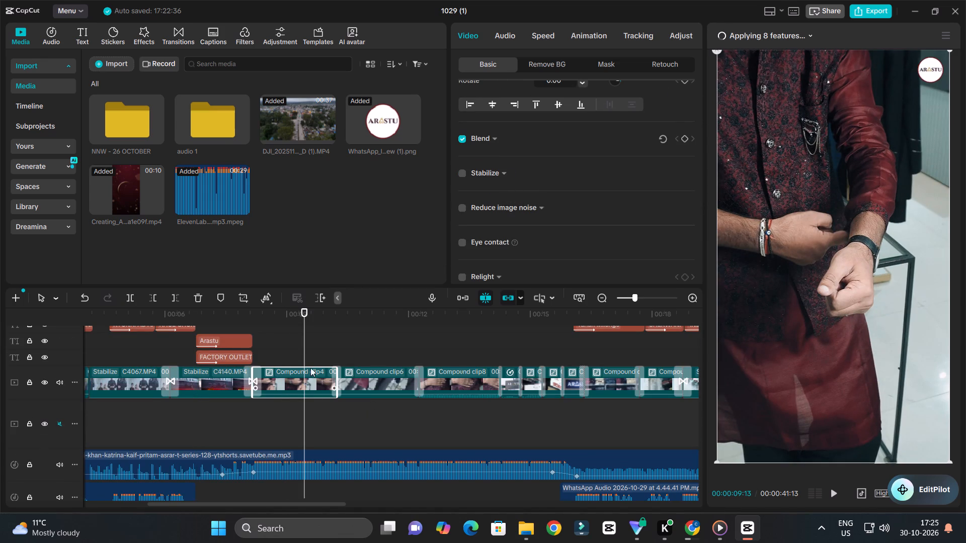
pyautogui.doubleClick(285, 381)
pyautogui.click(226, 374)
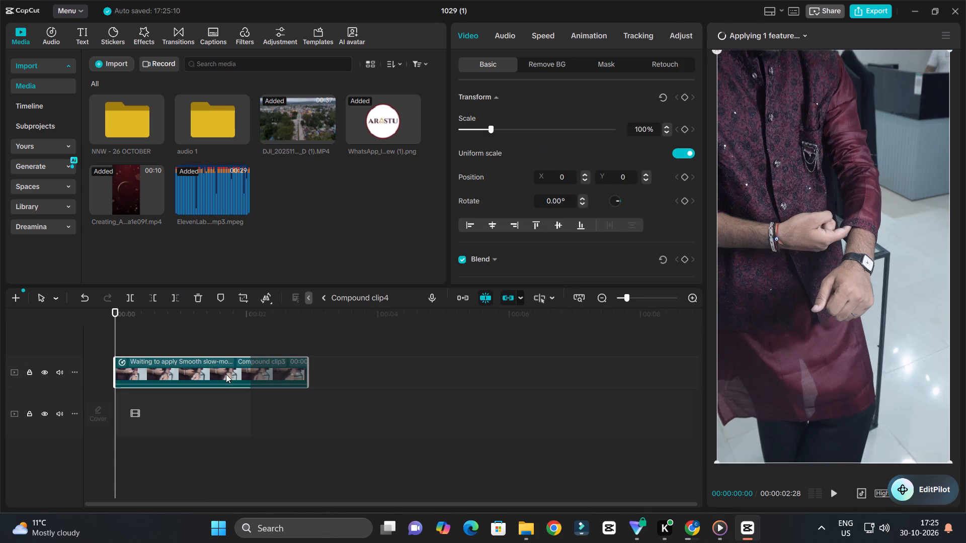
pyautogui.scroll(-1, 539, 136)
pyautogui.scroll(-1, 498, 183)
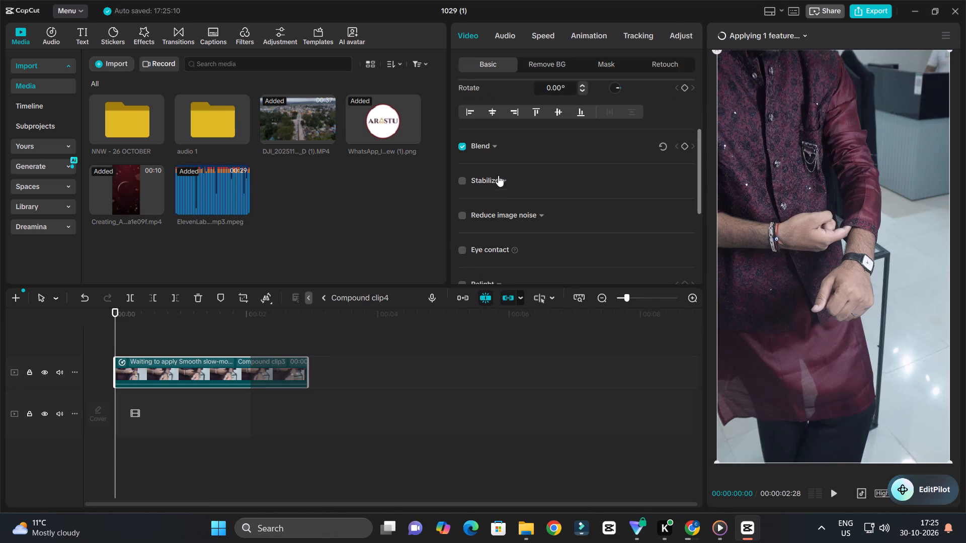
pyautogui.click(547, 37)
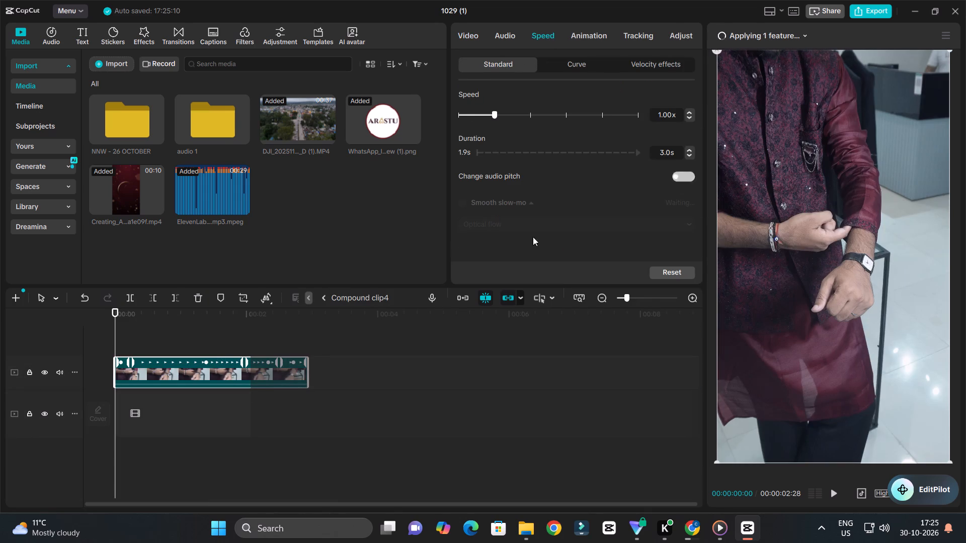
pyautogui.click(591, 62)
pyautogui.scroll(-7, 517, 234)
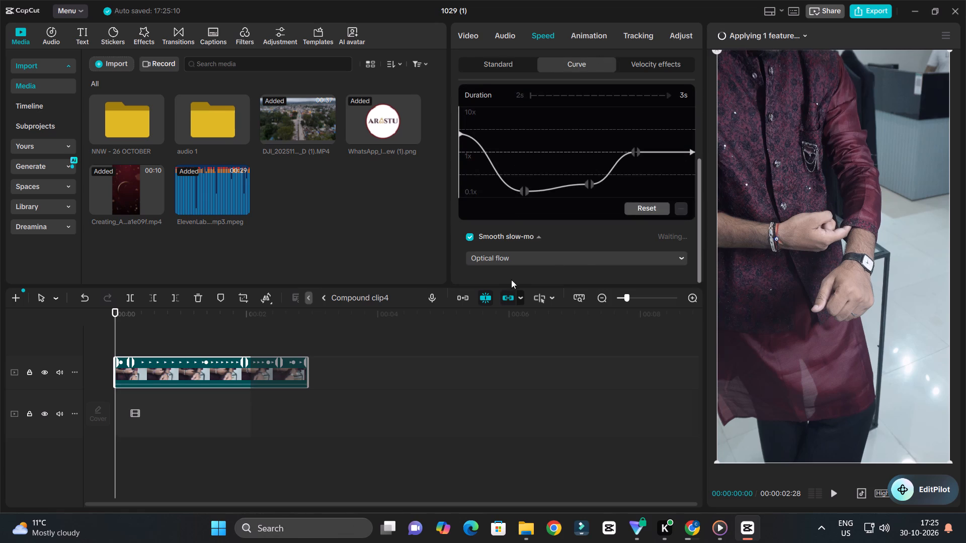
pyautogui.click(321, 297)
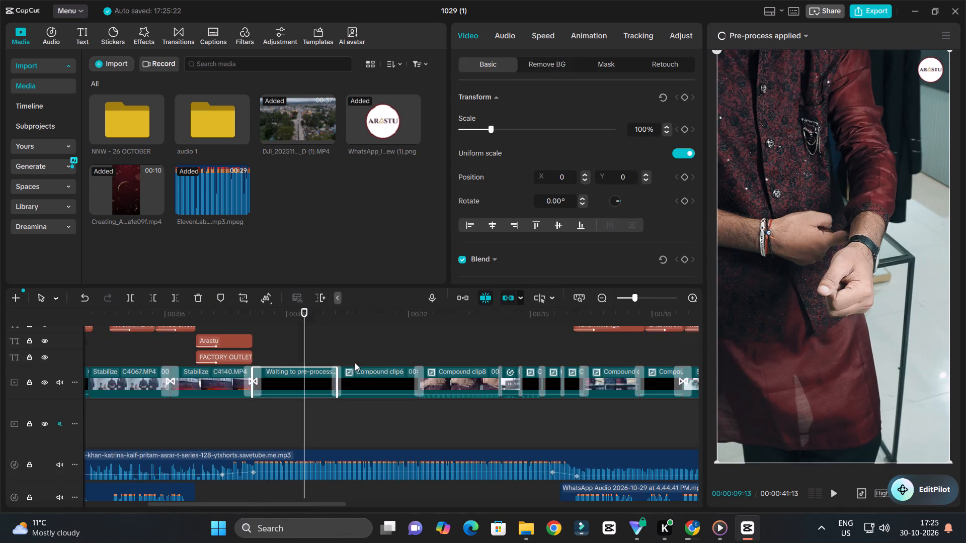
# Check the features being applied to the compound clips, and clear the range selection on the main timeline.
pyautogui.click(766, 37)
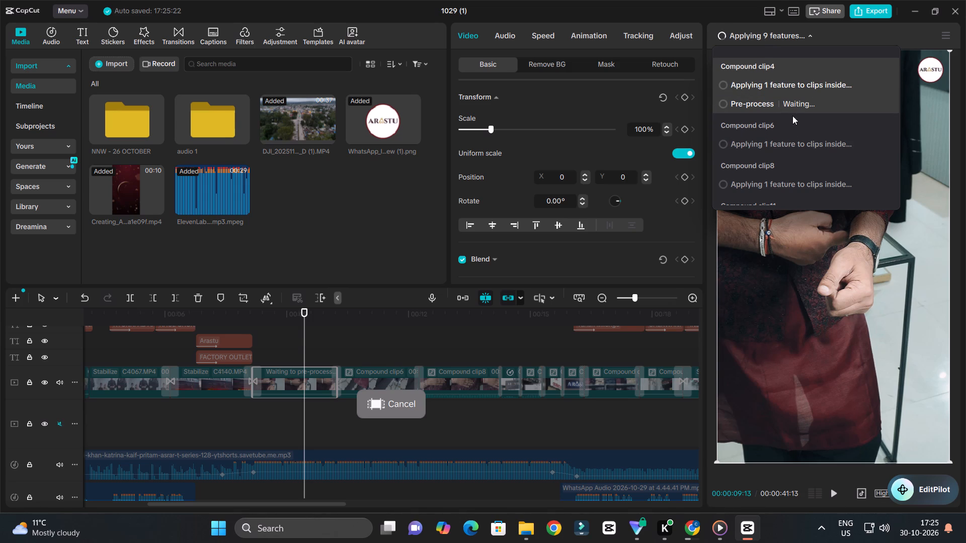
pyautogui.scroll(-2, 808, 141)
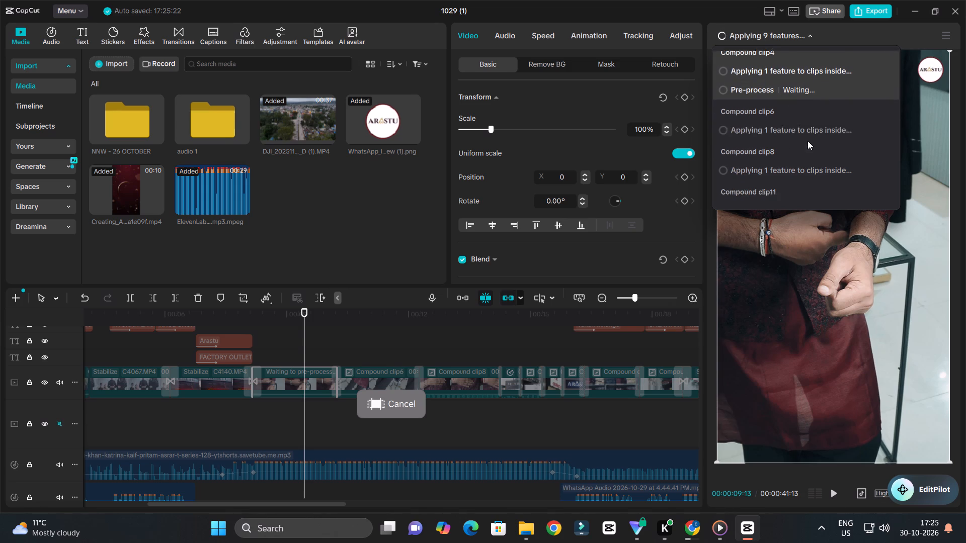
pyautogui.scroll(-12, 808, 141)
pyautogui.scroll(11, 806, 140)
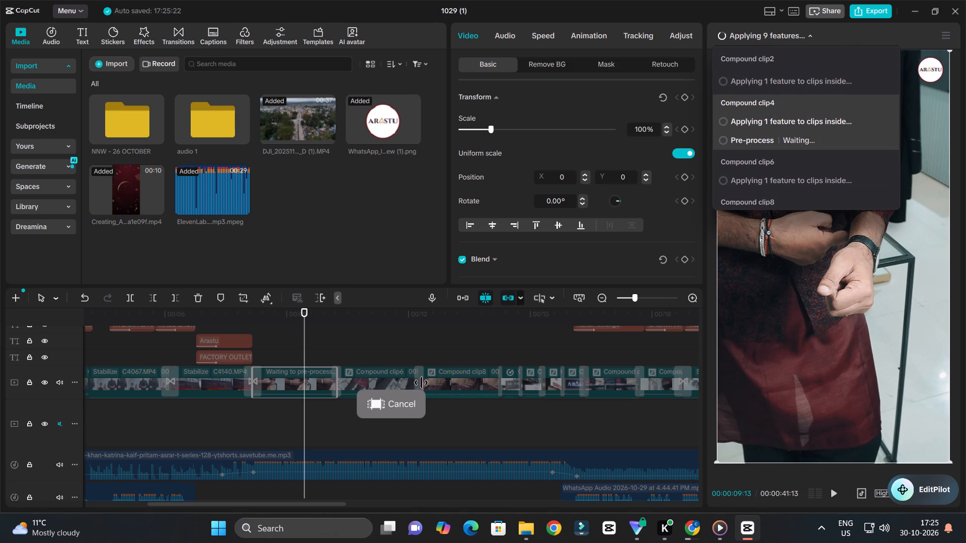
pyautogui.click(426, 428)
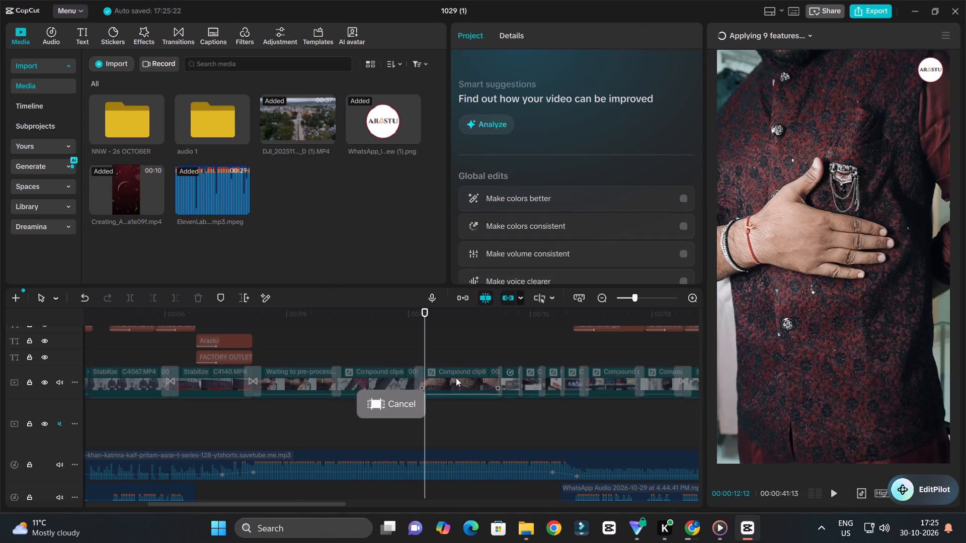
pyautogui.keyDown('ctrl'); pyautogui.scroll(-15, 456, 377); pyautogui.keyUp('ctrl')
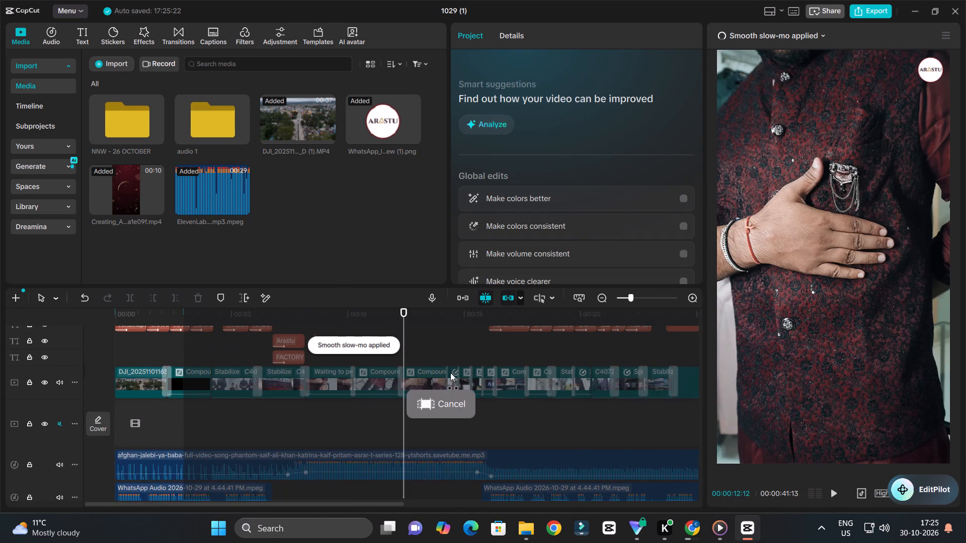
pyautogui.click(414, 407)
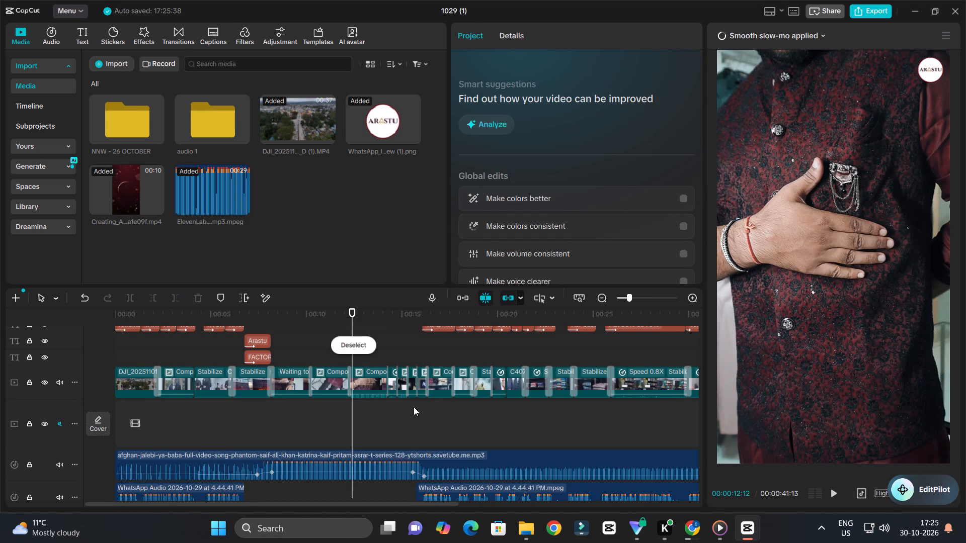
# Set the out point at the end of the main timeline, at 00:00:41:13.
pyautogui.click(775, 33)
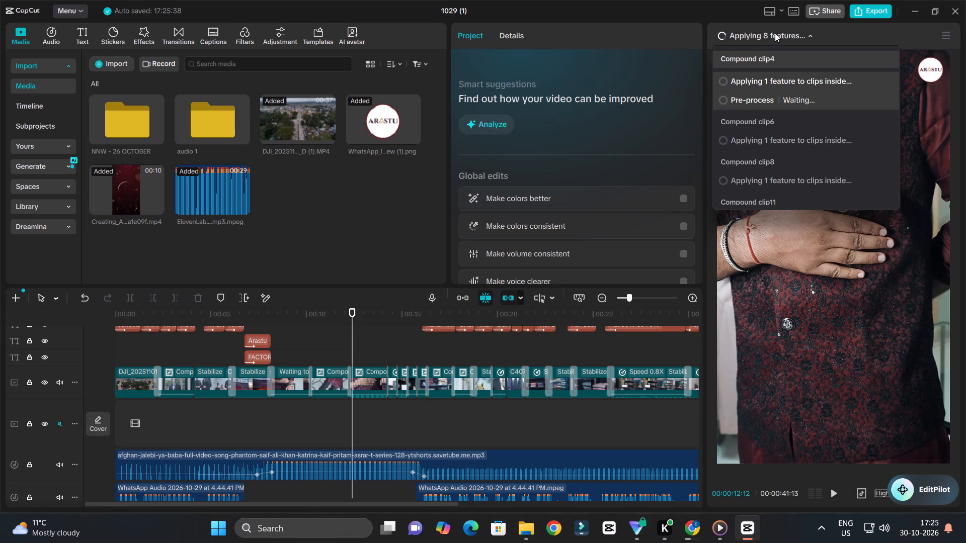
pyautogui.click(775, 33)
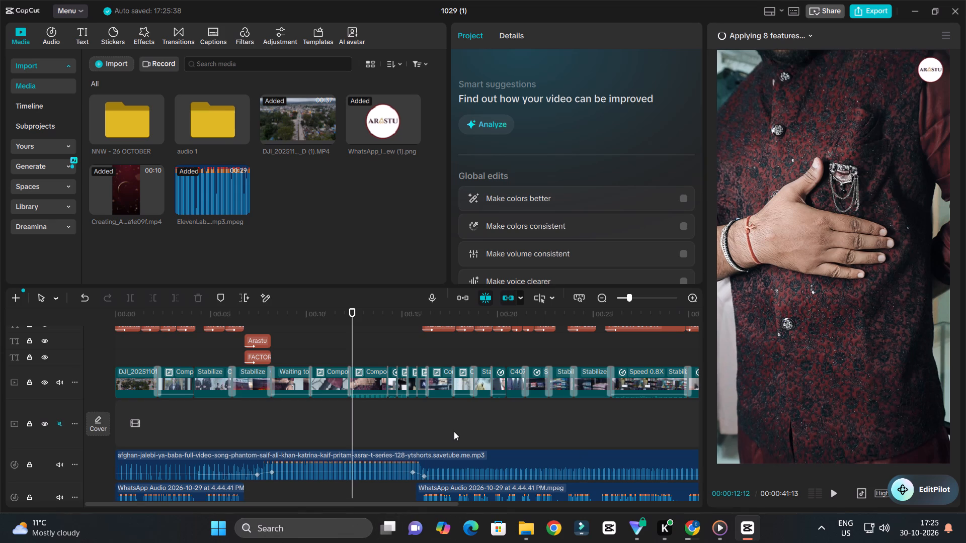
pyautogui.keyDown('ctrl'); pyautogui.scroll(-9, 454, 431); pyautogui.keyUp('ctrl')
pyautogui.moveTo(501, 321); pyautogui.dragTo(506, 323)
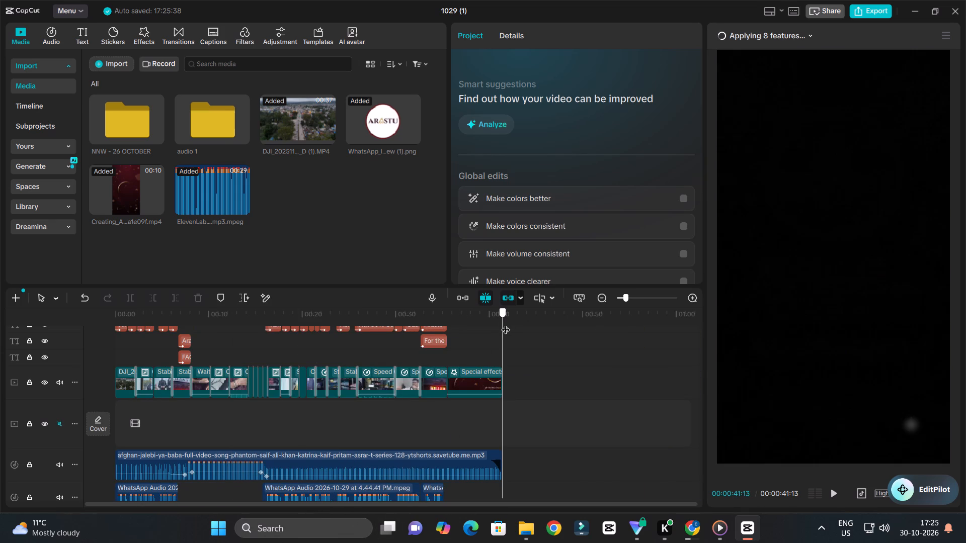
pyautogui.moveTo(506, 323); pyautogui.dragTo(507, 327)
pyautogui.keyDown('ctrl'); pyautogui.scroll(9, 511, 375); pyautogui.keyUp('ctrl')
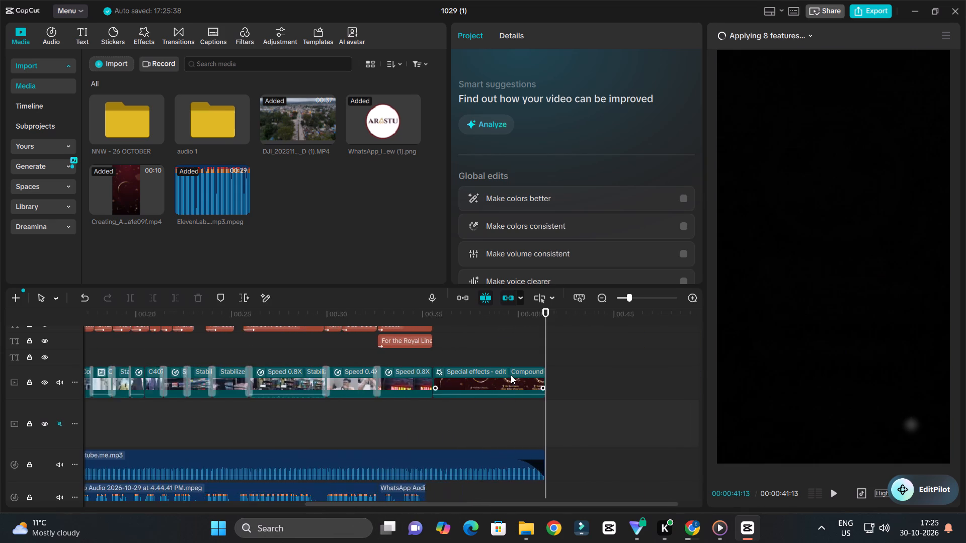
pyautogui.keyDown('ctrl'); pyautogui.scroll(16, 520, 376); pyautogui.keyUp('ctrl')
pyautogui.keyDown('ctrl'); pyautogui.scroll(-10, 537, 383); pyautogui.keyUp('ctrl')
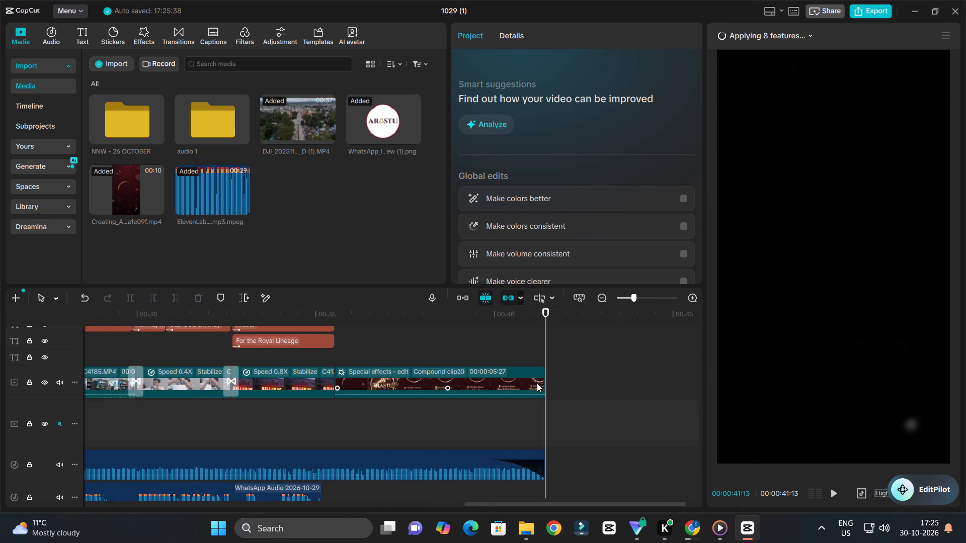
pyautogui.keyDown('ctrl'); pyautogui.scroll(-10, 537, 383); pyautogui.keyUp('ctrl')
pyautogui.press('o')
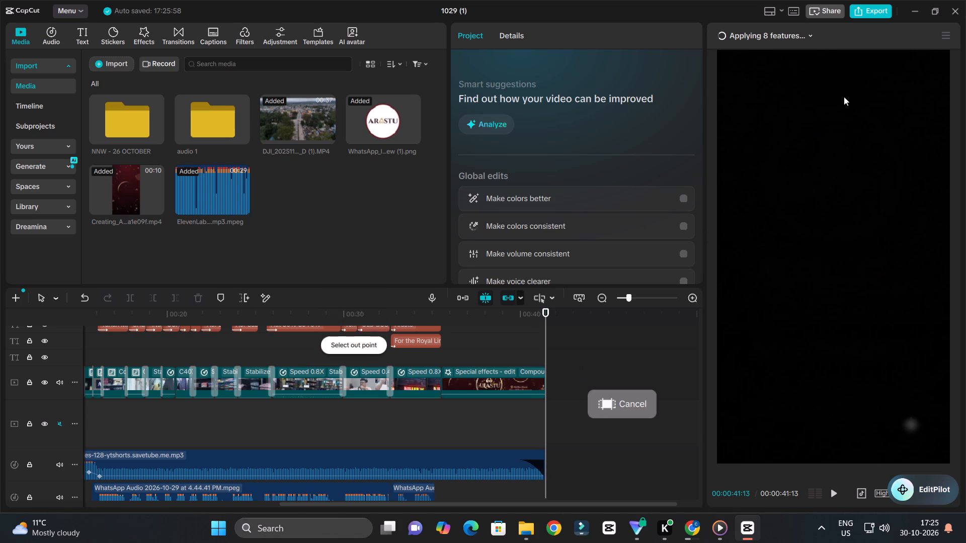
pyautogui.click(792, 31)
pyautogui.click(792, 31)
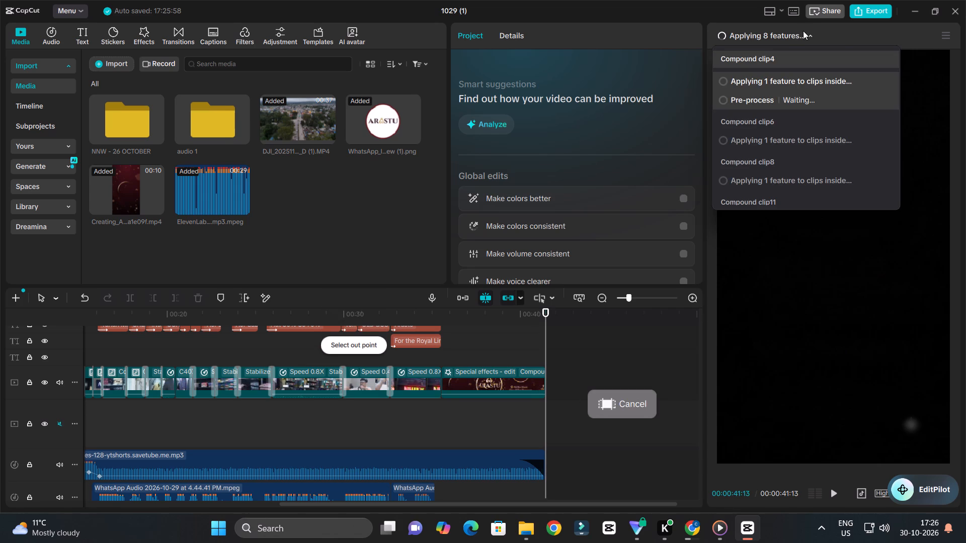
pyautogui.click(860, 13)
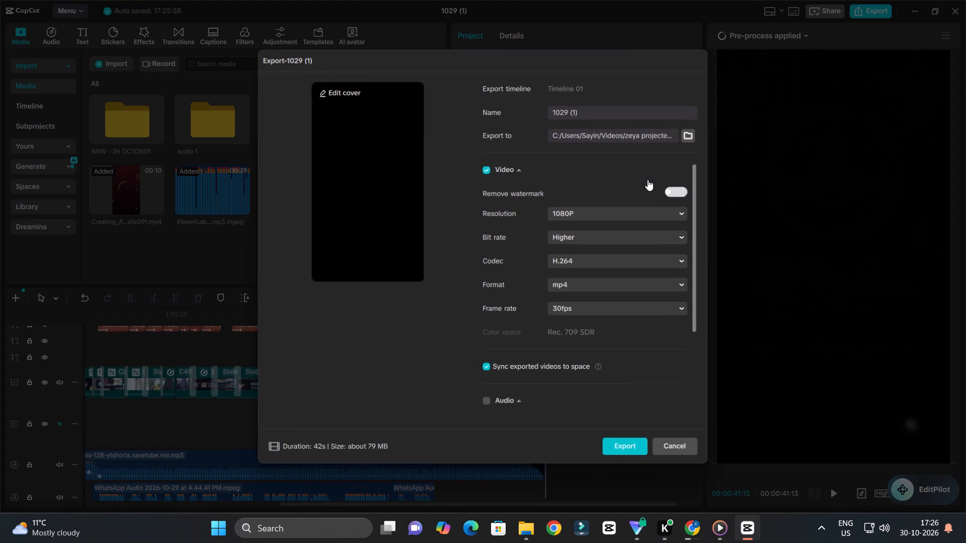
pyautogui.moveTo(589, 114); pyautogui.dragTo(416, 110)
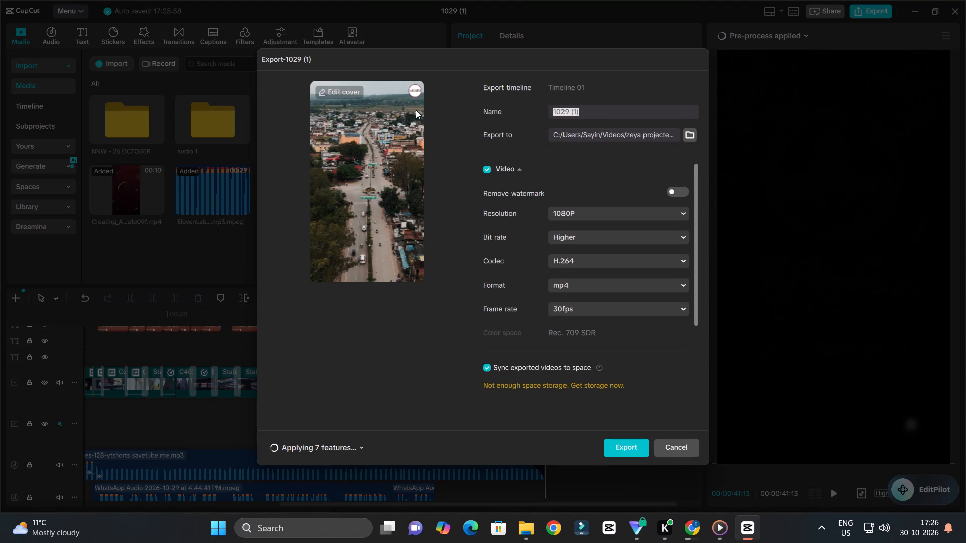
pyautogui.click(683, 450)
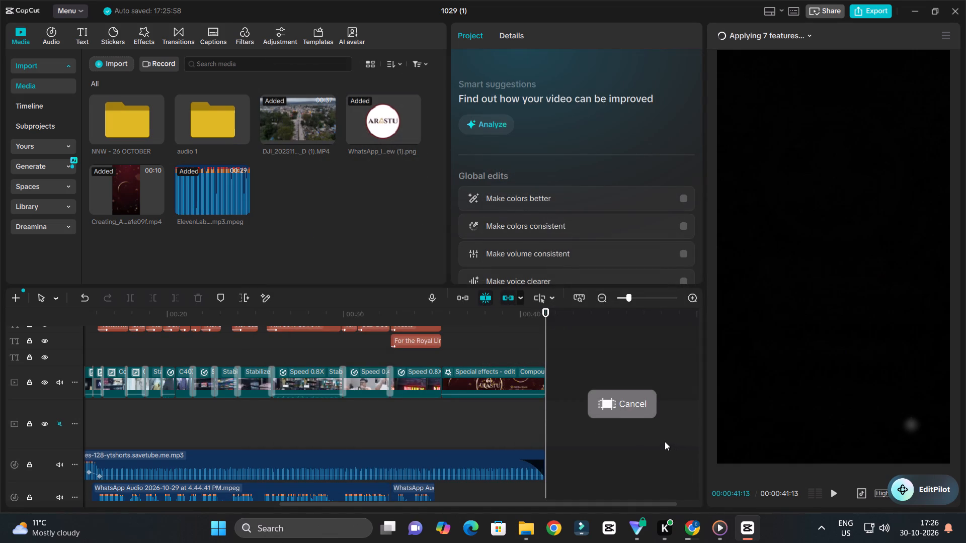
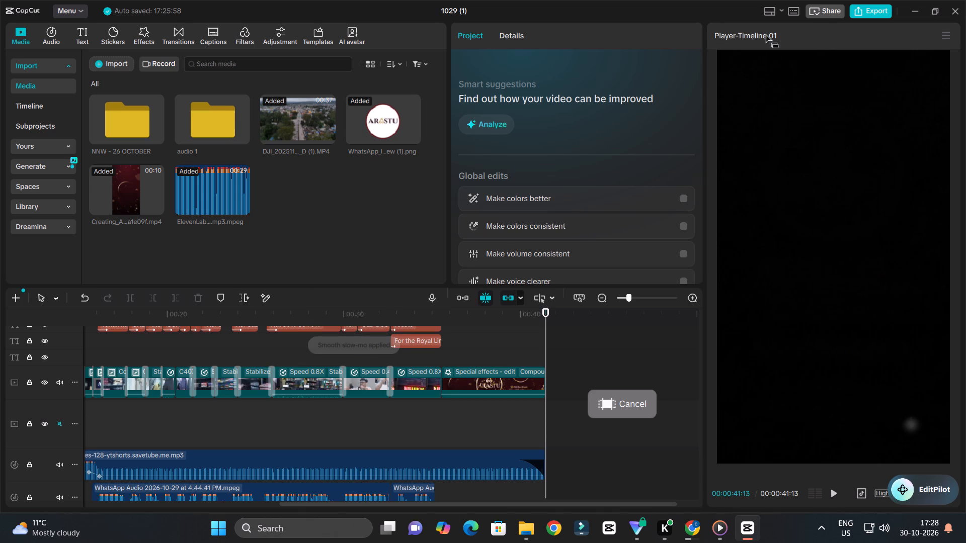
# Export the main timeline as ARASTU FACTORY OUTLET F in 1080P mp4 at 30fps, and dismiss the sharing options without publishing.
pyautogui.click(864, 12)
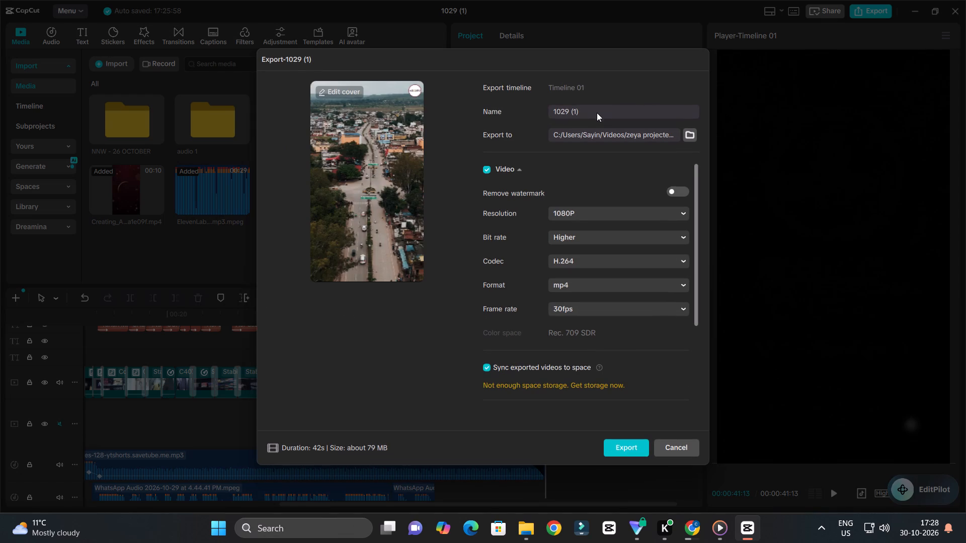
pyautogui.moveTo(597, 113); pyautogui.dragTo(384, 82)
pyautogui.hotkey('ctrl', 'v')
pyautogui.click(618, 451)
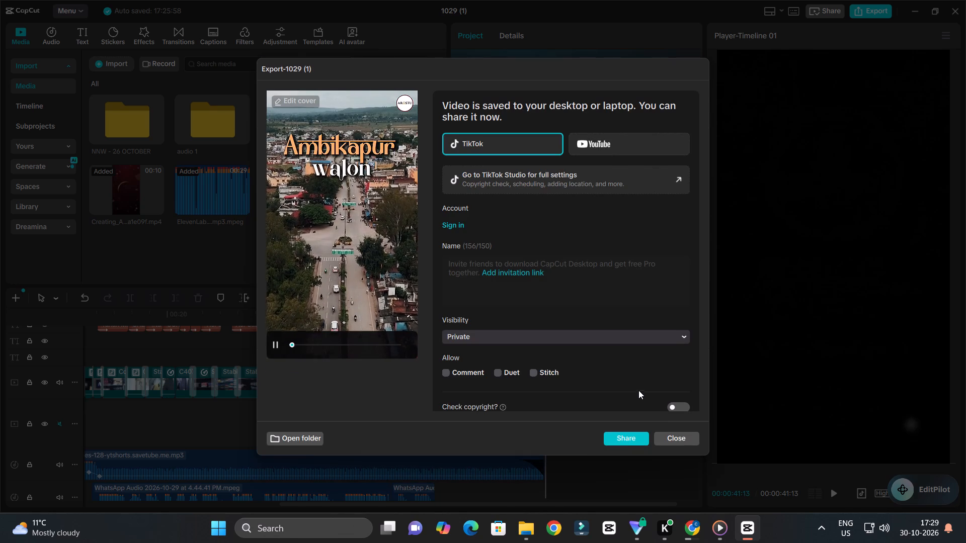
pyautogui.click(681, 434)
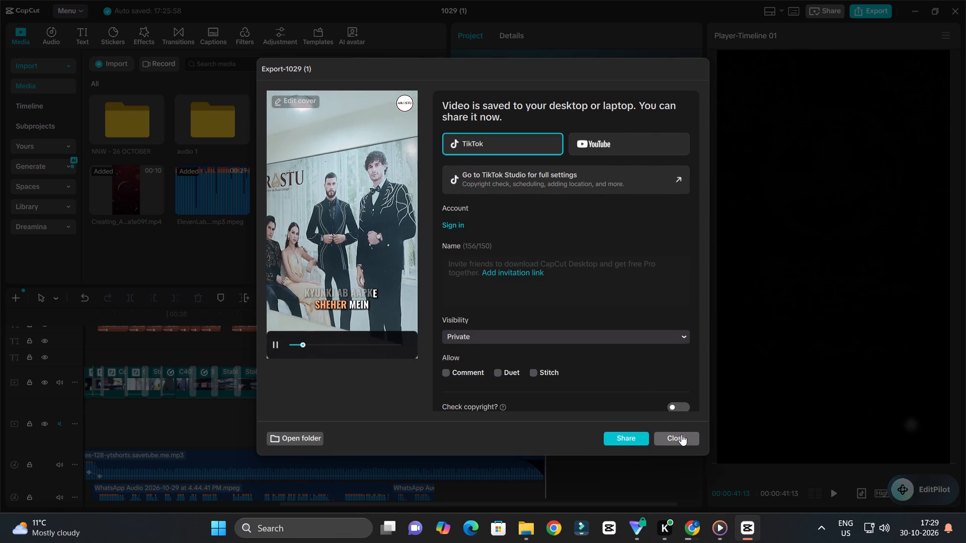
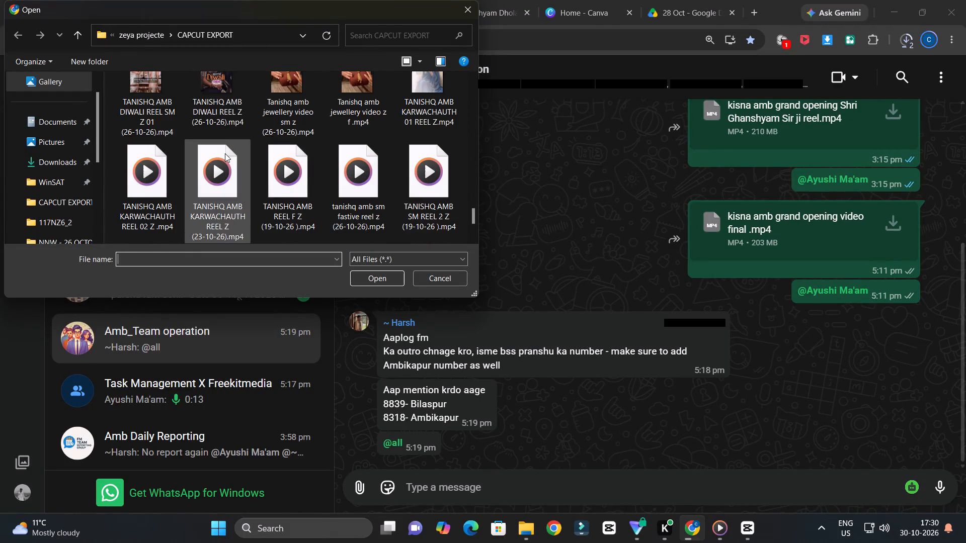
# Look through the CAPCUT EXPORT folder for the exported Arastu factory outlet video.
pyautogui.scroll(-10, 288, 165)
pyautogui.scroll(16, 288, 166)
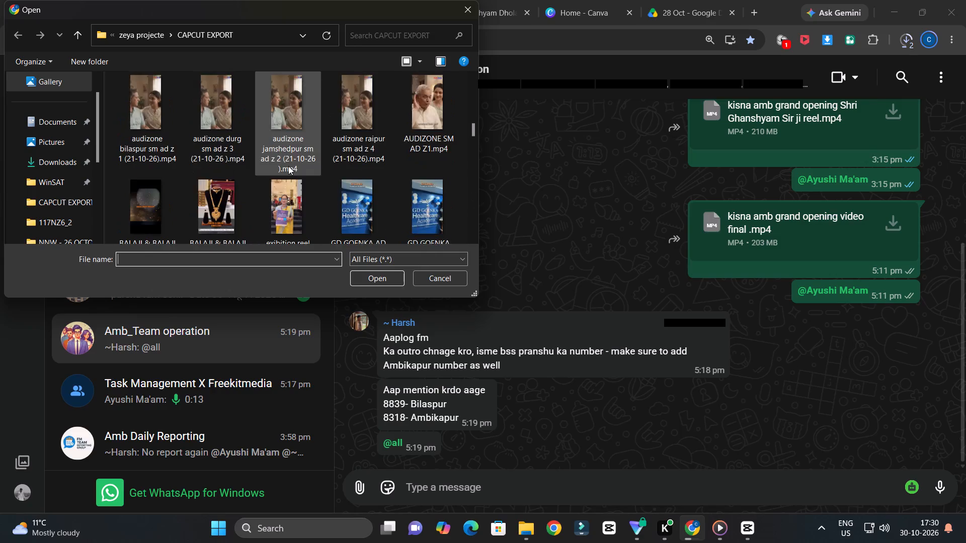
pyautogui.scroll(1, 288, 166)
pyautogui.scroll(-5, 288, 166)
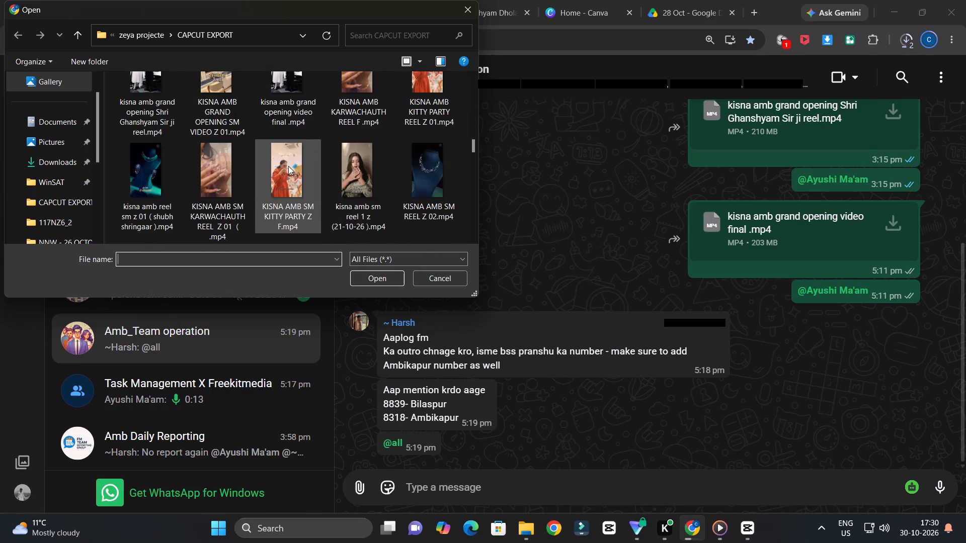
pyautogui.scroll(-6, 288, 166)
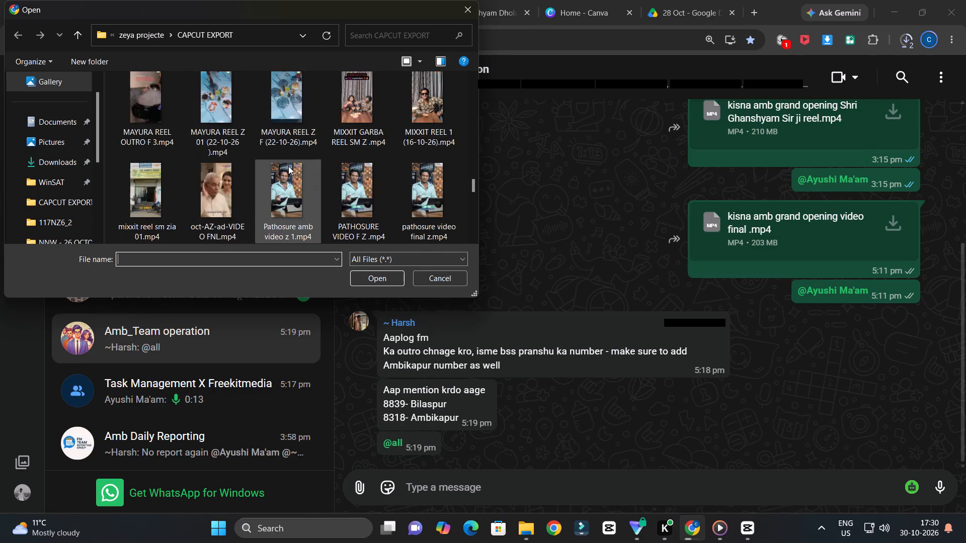
pyautogui.scroll(-3, 288, 166)
pyautogui.scroll(2, 288, 166)
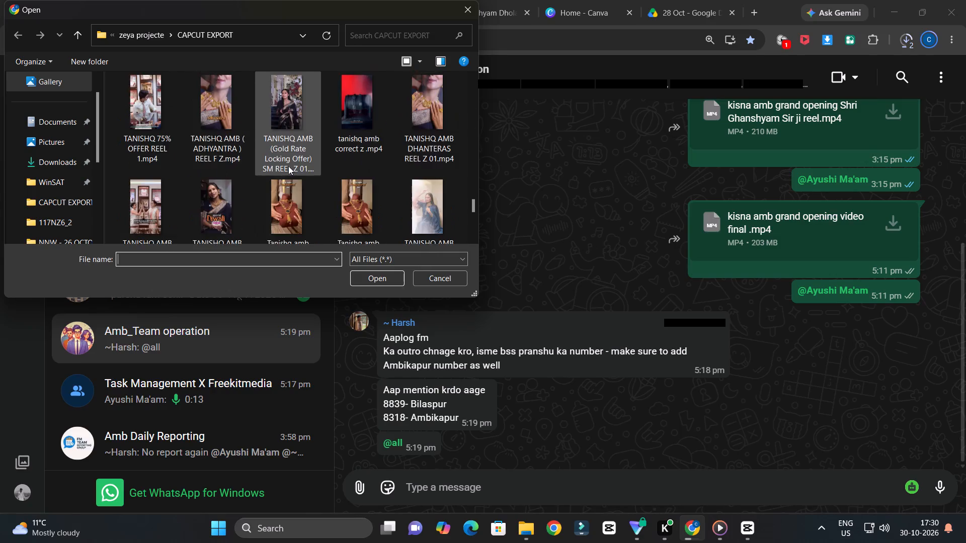
pyautogui.scroll(-2, 288, 166)
# Search the CAPCUT EXPORT folder for ARAS to locate the exported Arastu video.
pyautogui.click(395, 31)
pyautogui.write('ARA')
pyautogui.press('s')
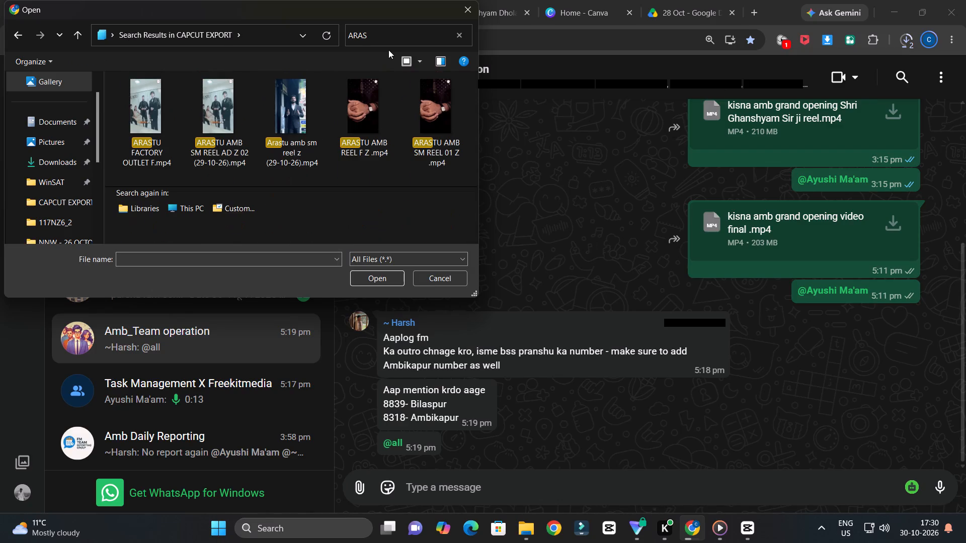